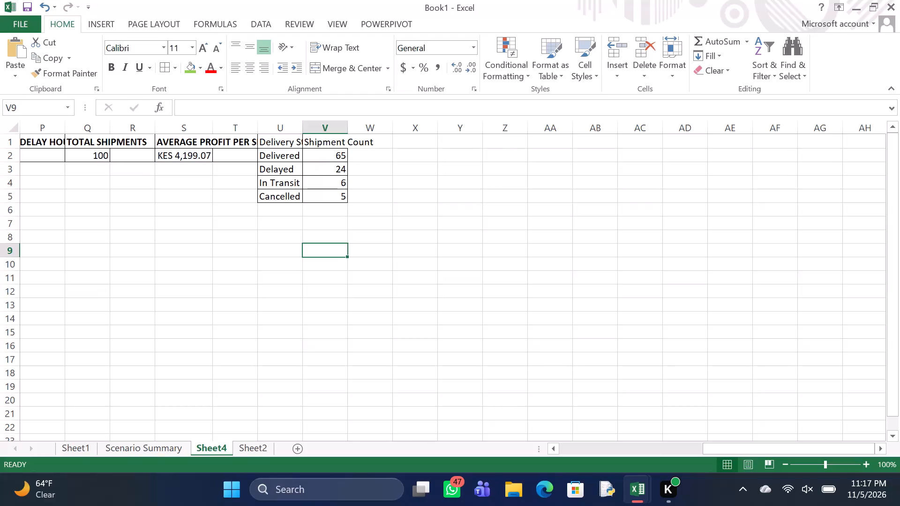
Make the Delivery Status and Shipment Count headers in U1:V1 bold.
{"action": "scroll", "coordinate": [362, 281], "scroll_direction": "right", "scroll_amount": 5}
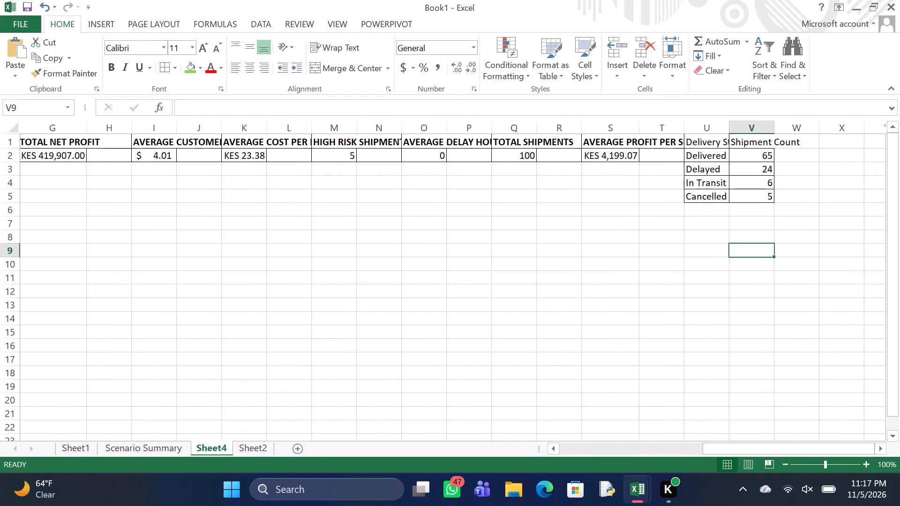
{"action": "scroll", "coordinate": [362, 281], "scroll_direction": "right", "scroll_amount": 11}
{"action": "scroll", "coordinate": [362, 281], "scroll_direction": "left", "scroll_amount": 6}
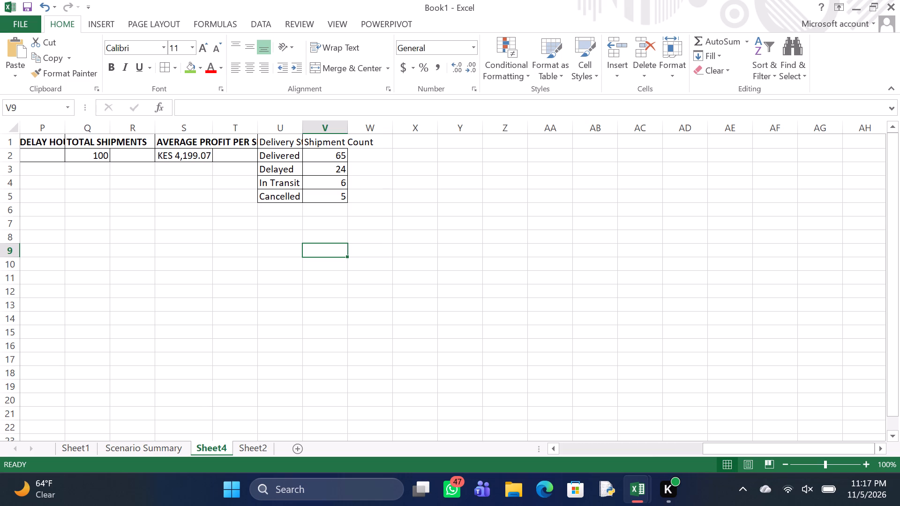
{"action": "left_click_drag", "start_coordinate": [277, 145], "coordinate": [317, 138]}
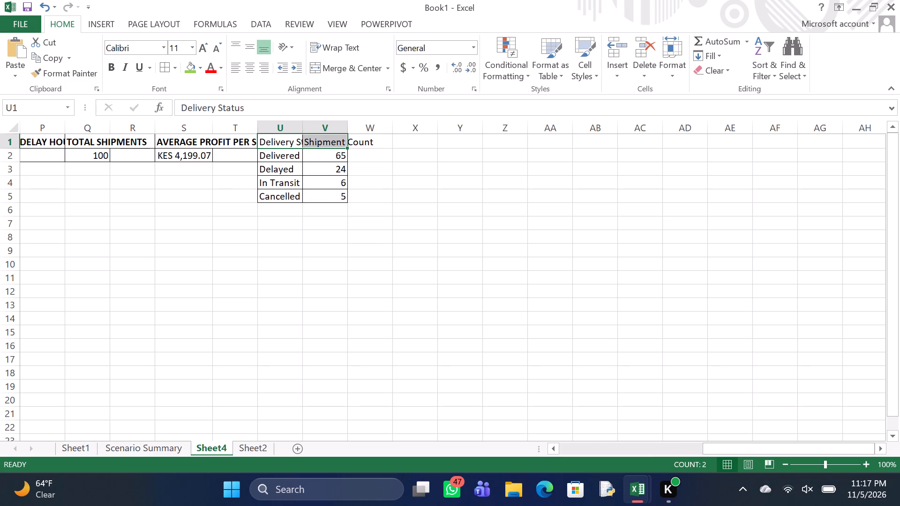
{"action": "left_click", "coordinate": [111, 65]}
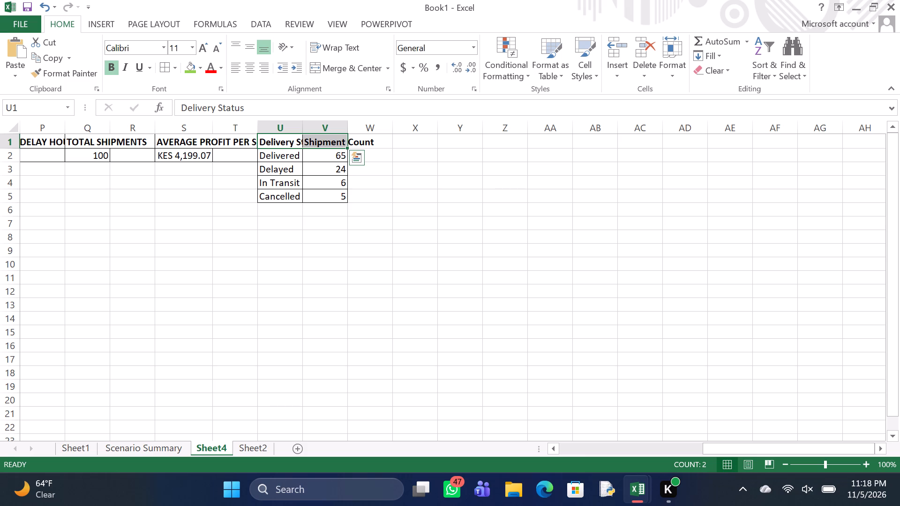
Select the delivery status table U1:V5, including its headers, as the source data for a chart.
{"action": "left_click_drag", "start_coordinate": [284, 146], "coordinate": [285, 165]}
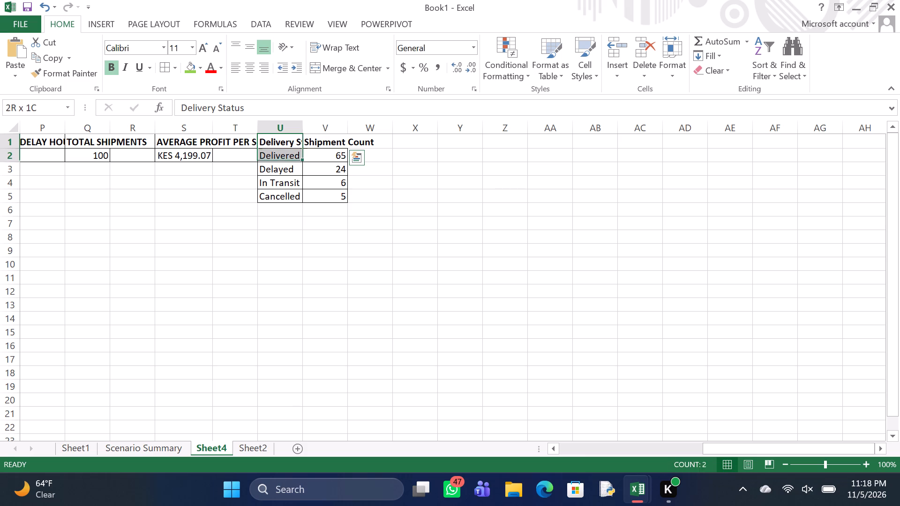
{"action": "left_click_drag", "start_coordinate": [285, 165], "coordinate": [313, 196]}
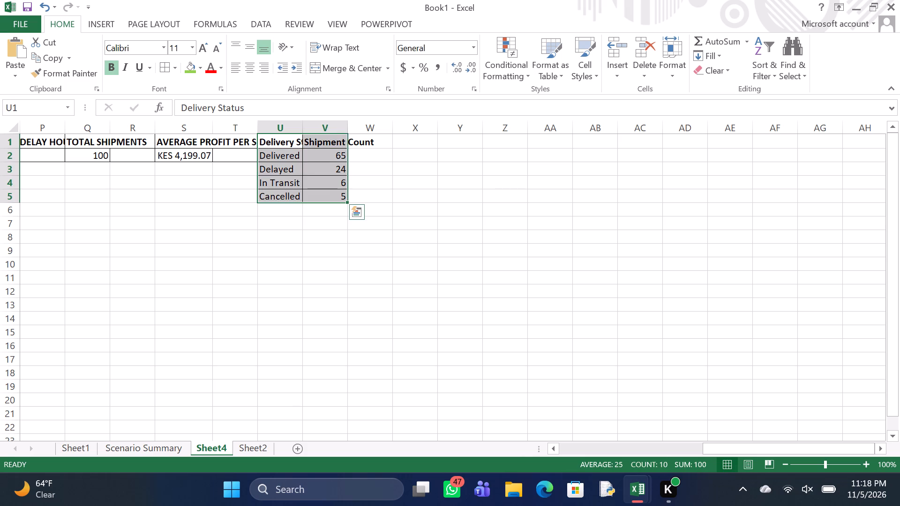
{"action": "left_click", "coordinate": [104, 25]}
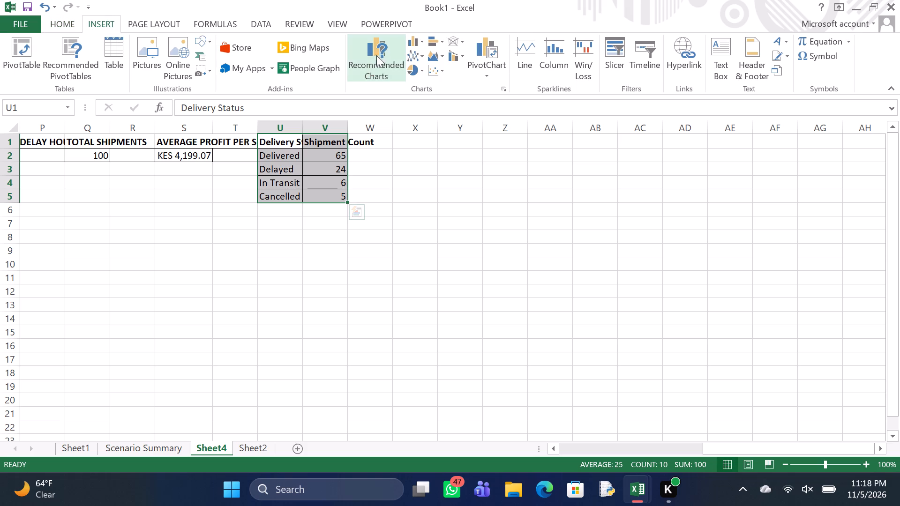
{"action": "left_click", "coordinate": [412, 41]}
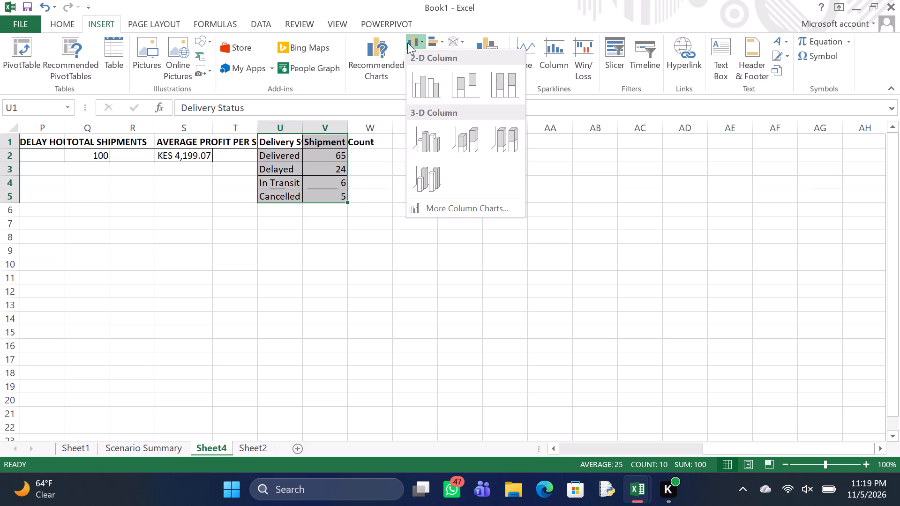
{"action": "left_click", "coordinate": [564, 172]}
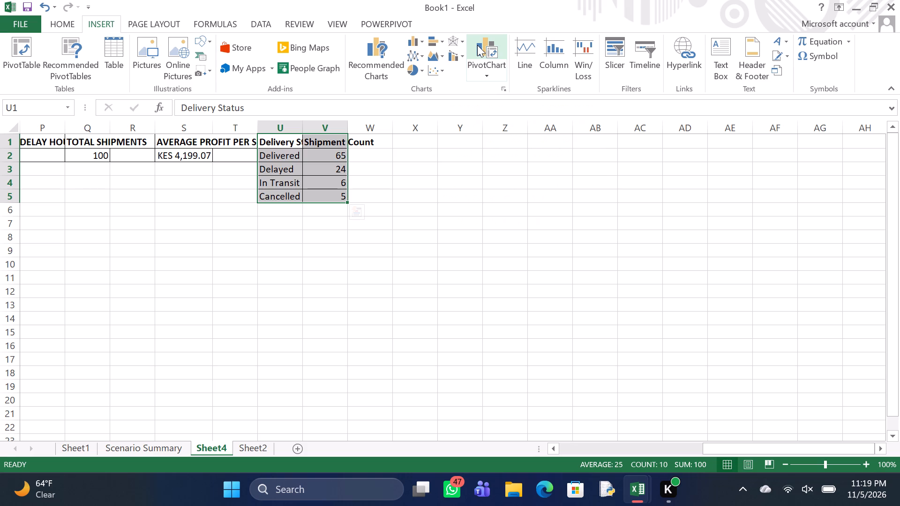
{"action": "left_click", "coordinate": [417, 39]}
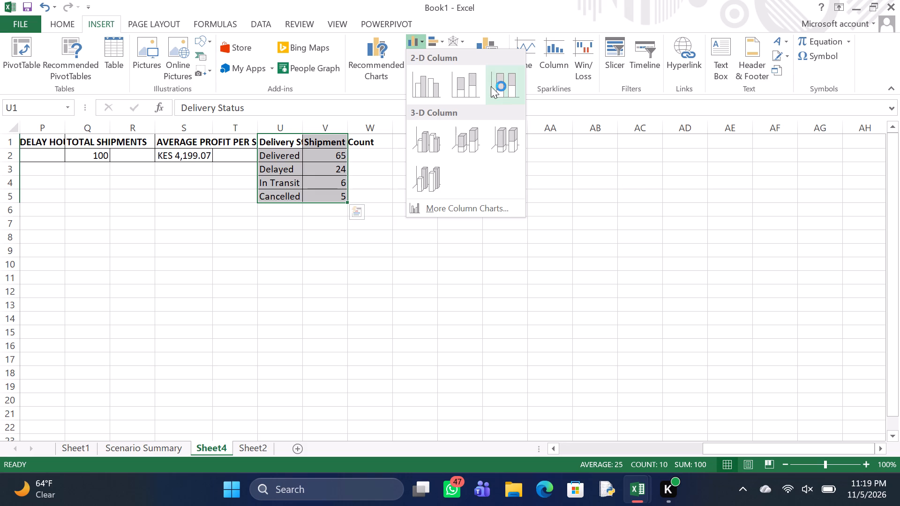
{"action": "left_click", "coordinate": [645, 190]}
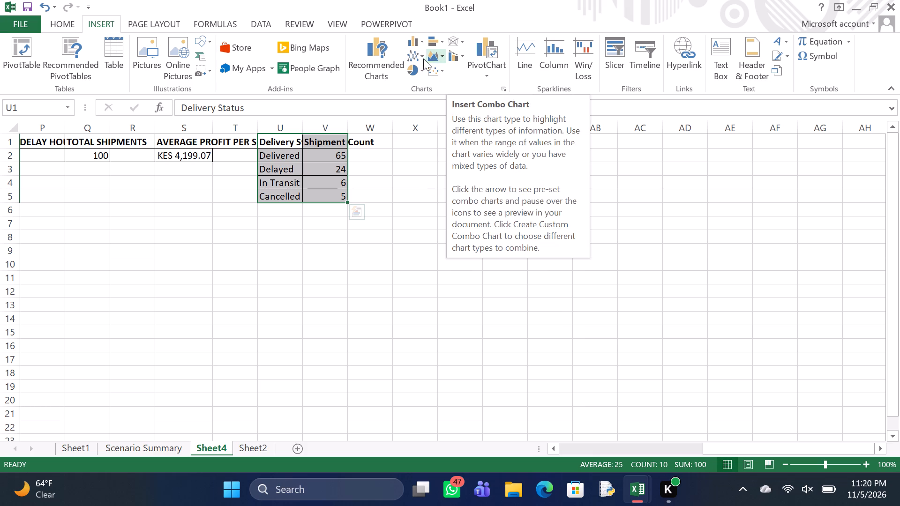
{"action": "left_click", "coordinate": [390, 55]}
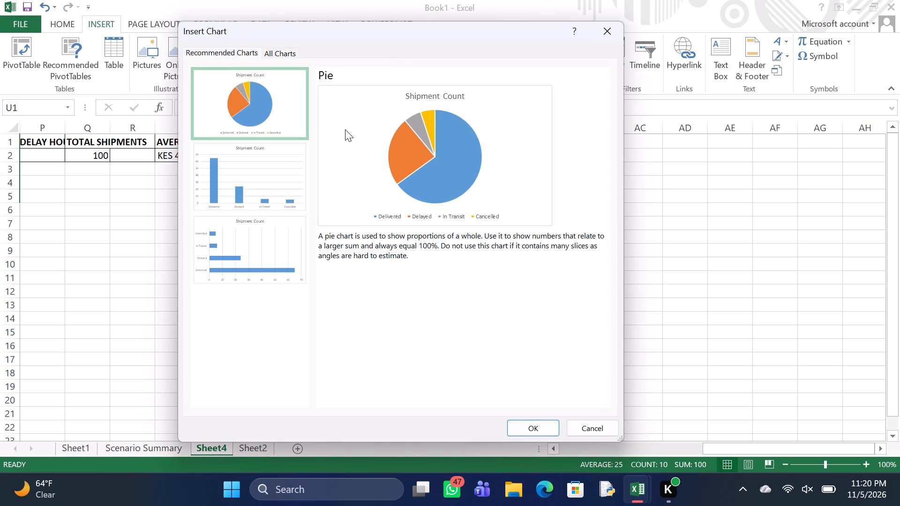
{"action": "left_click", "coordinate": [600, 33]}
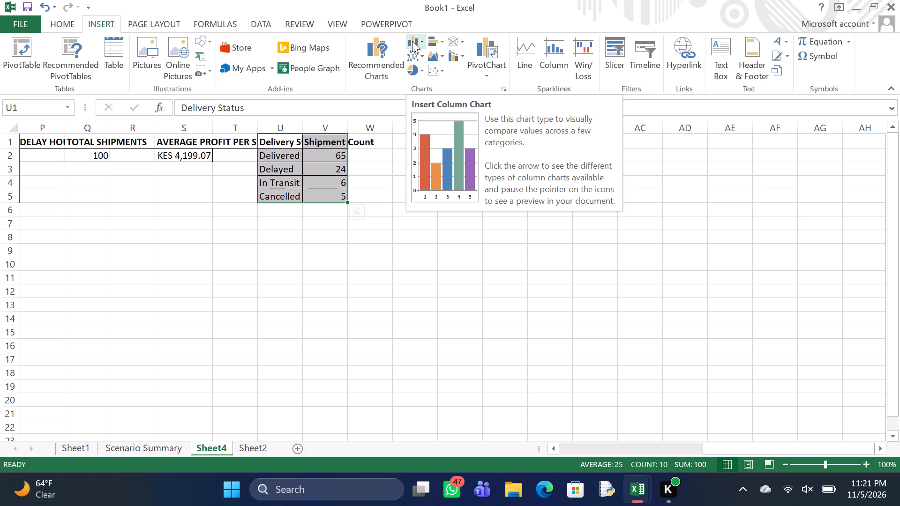
Insert a doughnut chart of shipment count by delivery status from the selected table.
{"action": "left_click", "coordinate": [413, 71]}
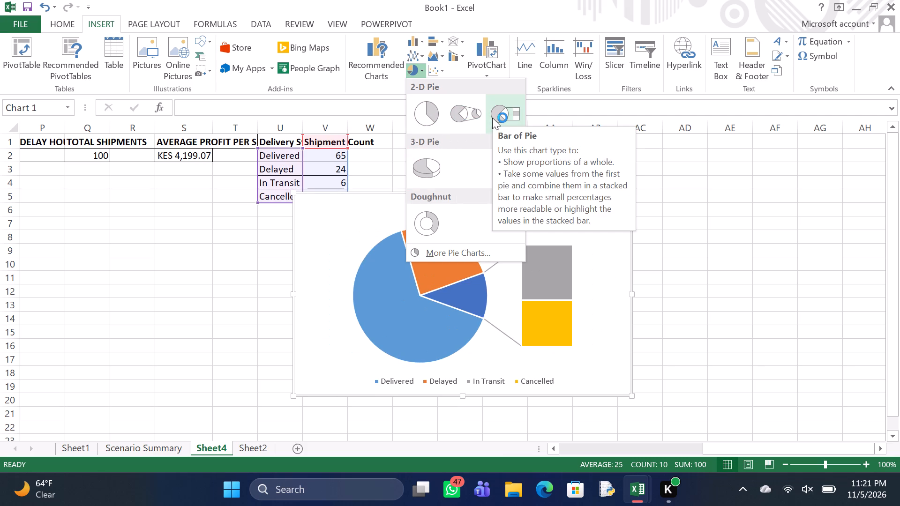
{"action": "left_click", "coordinate": [432, 233]}
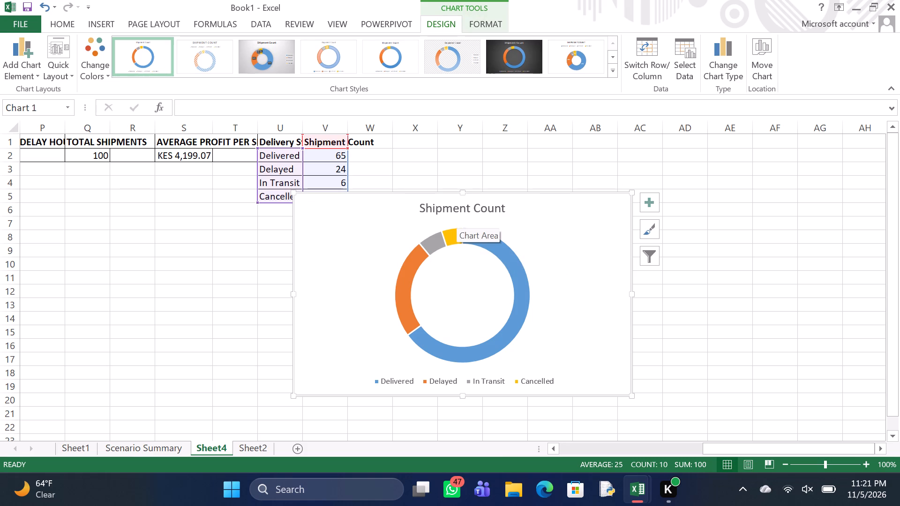
Change the doughnut chart's title to "Shipment Status Distribution".
{"action": "left_click", "coordinate": [479, 207]}
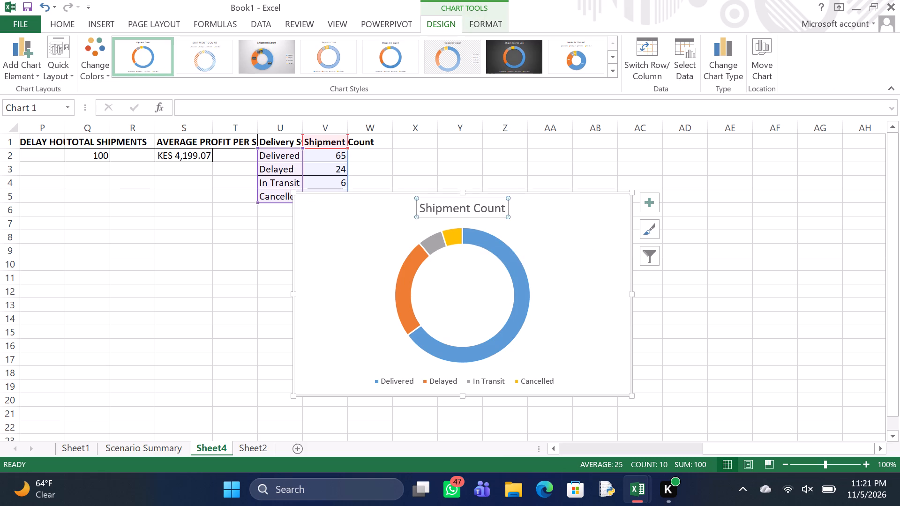
{"action": "left_click", "coordinate": [504, 211]}
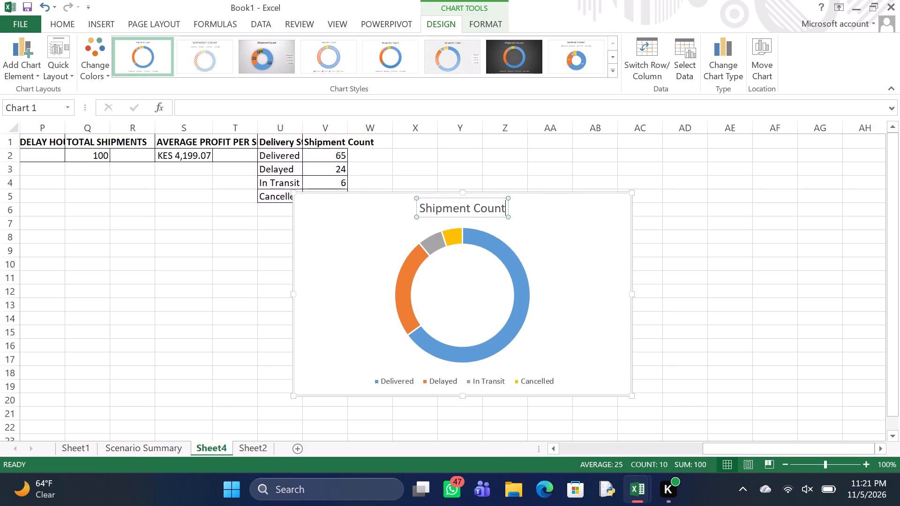
{"action": "key", "text": "BackSpace"}
{"action": "key", "text": "BackSpace"}
{"action": "key", "text": "BackSpace"}
{"action": "key", "text": "BackSpace"}
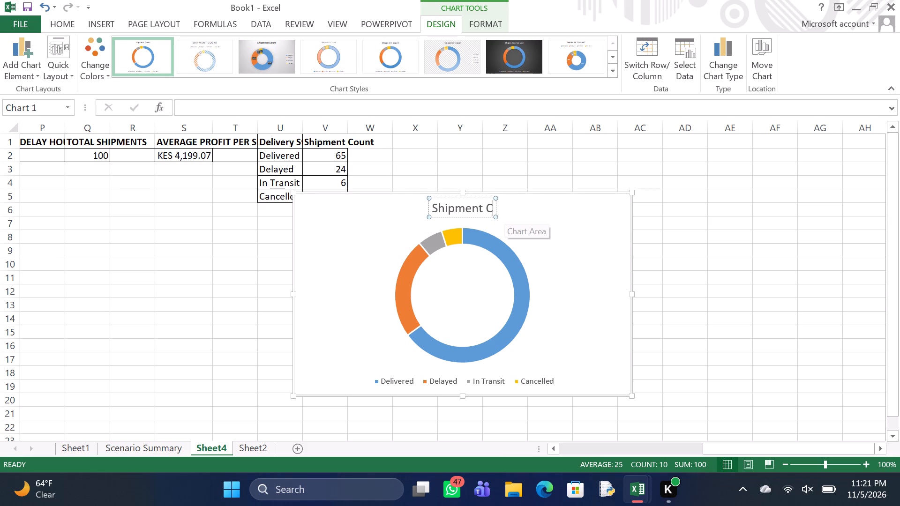
{"action": "key", "text": "BackSpace"}
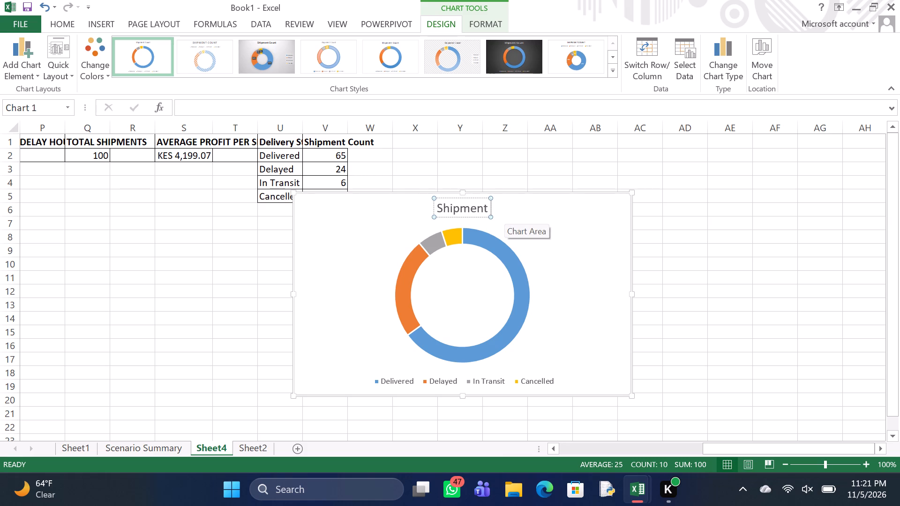
{"action": "key", "text": "s"}
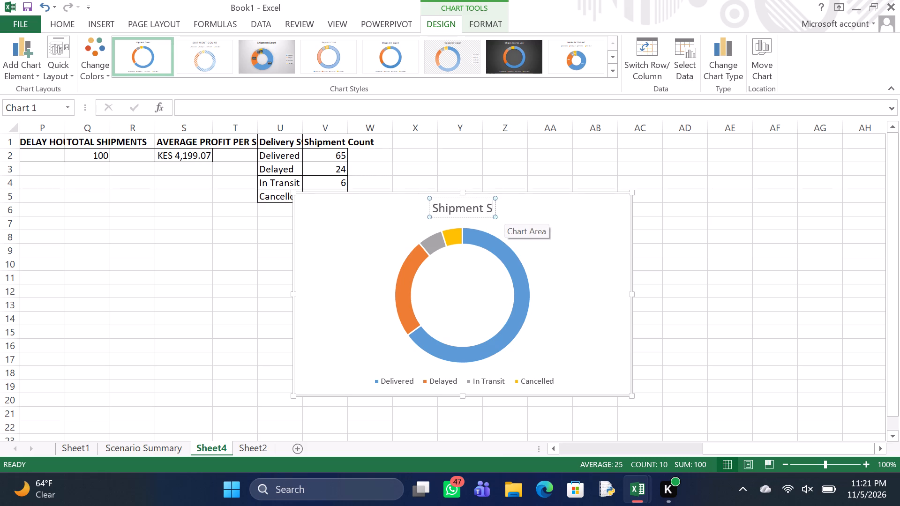
{"action": "type", "text": "tatus"}
{"action": "key", "text": "space"}
{"action": "key", "text": "d"}
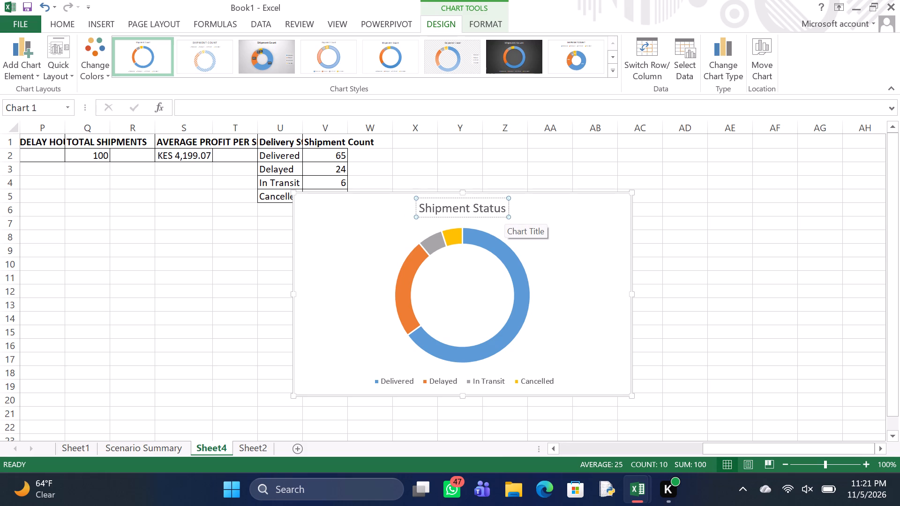
{"action": "type", "text": "is"}
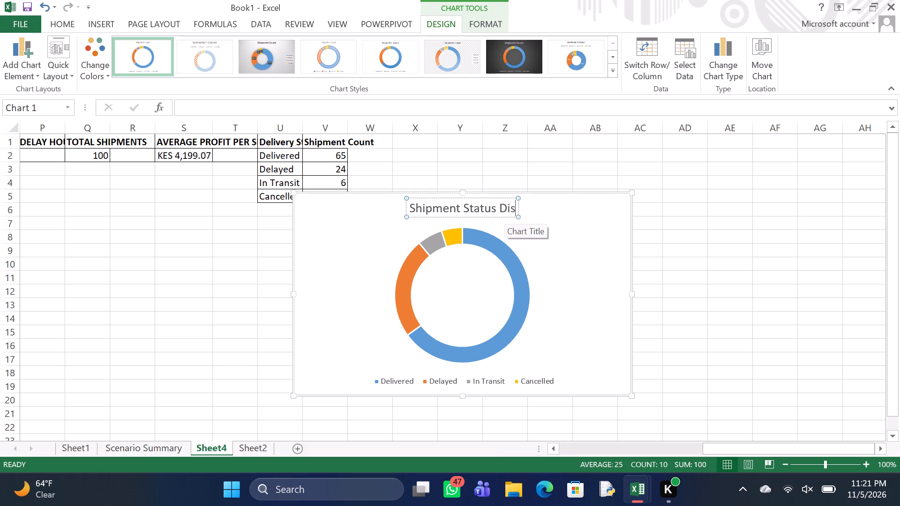
{"action": "type", "text": "tribution"}
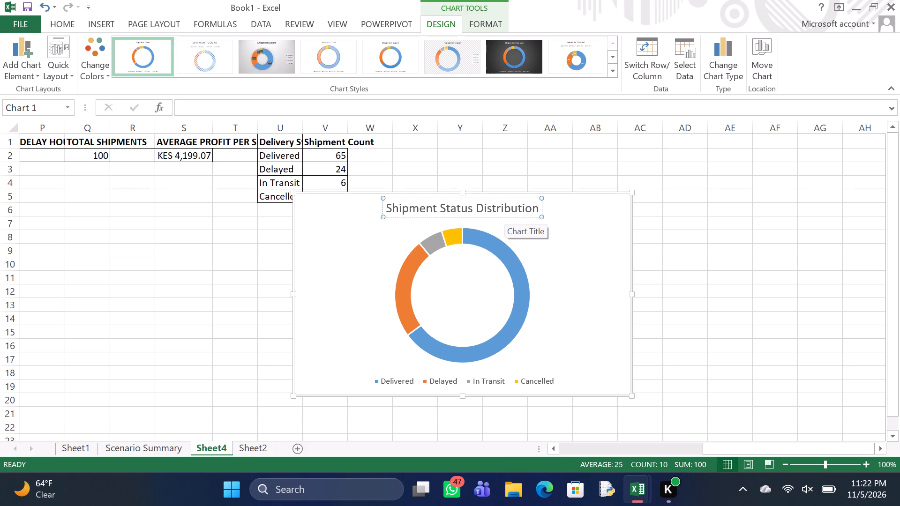
{"action": "left_click", "coordinate": [575, 293]}
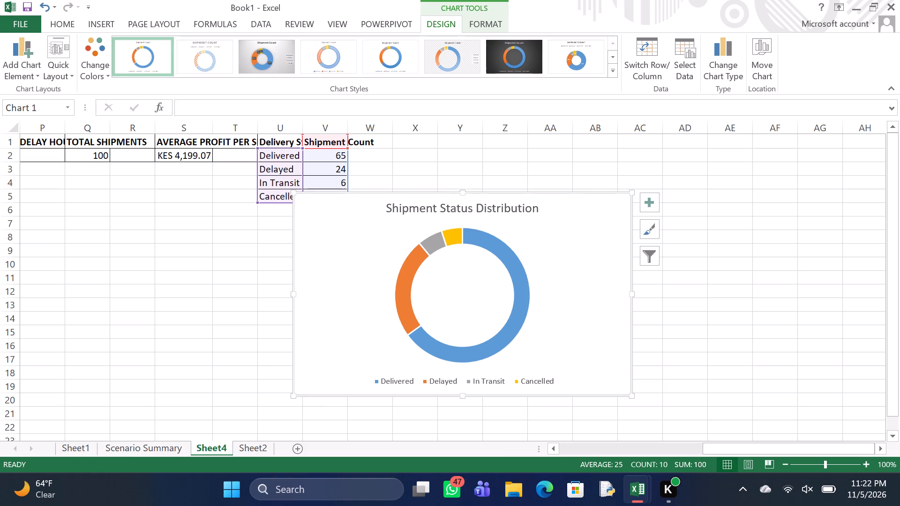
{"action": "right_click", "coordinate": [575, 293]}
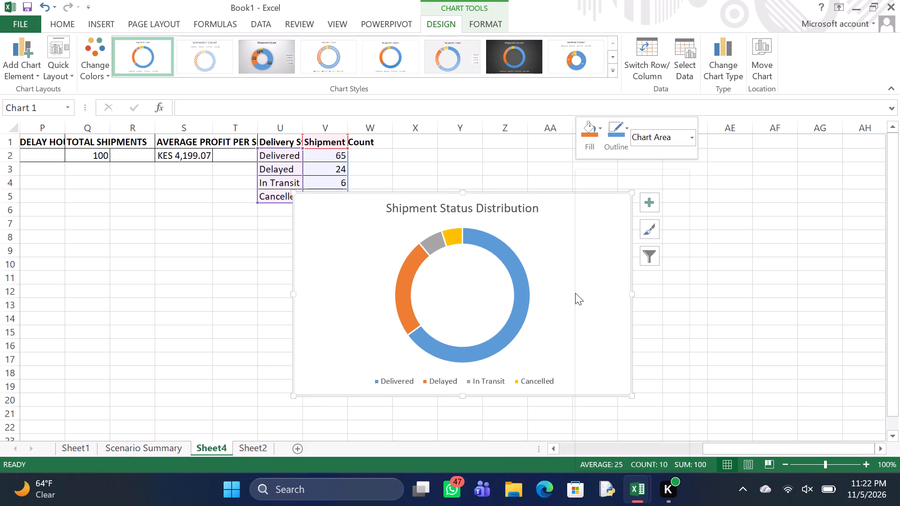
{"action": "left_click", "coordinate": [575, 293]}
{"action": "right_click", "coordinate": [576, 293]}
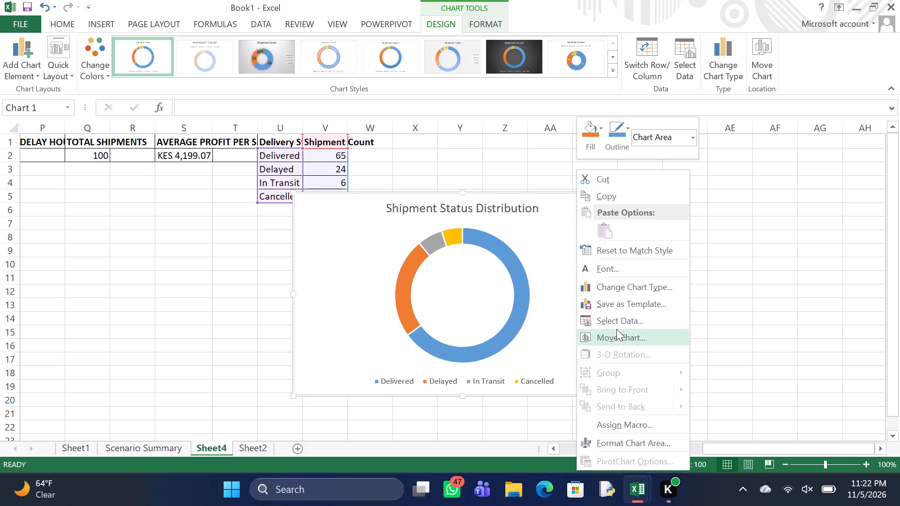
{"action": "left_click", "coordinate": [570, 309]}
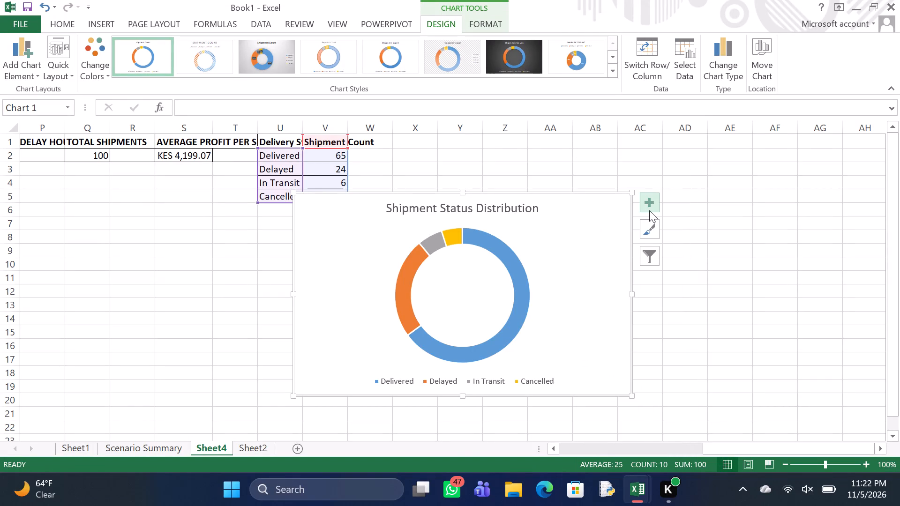
Add data labels to the doughnut chart's segments.
{"action": "left_click", "coordinate": [649, 210]}
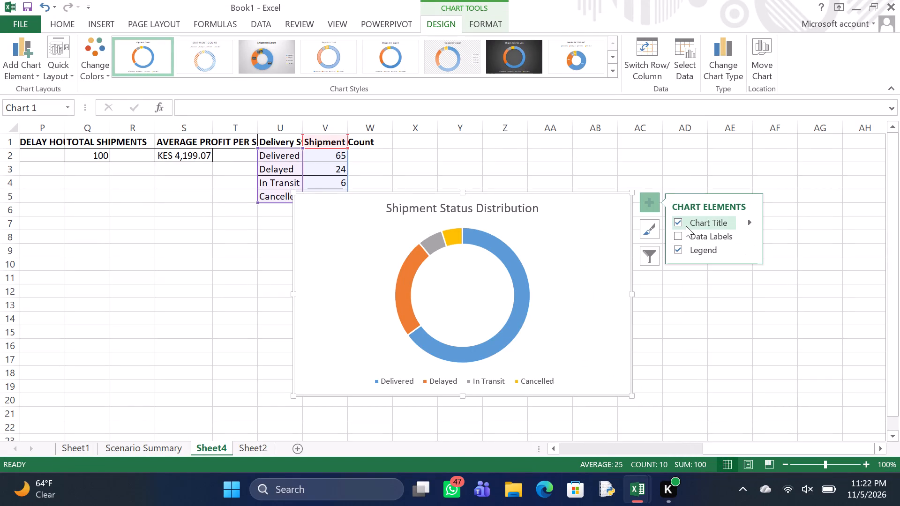
{"action": "left_click", "coordinate": [690, 231]}
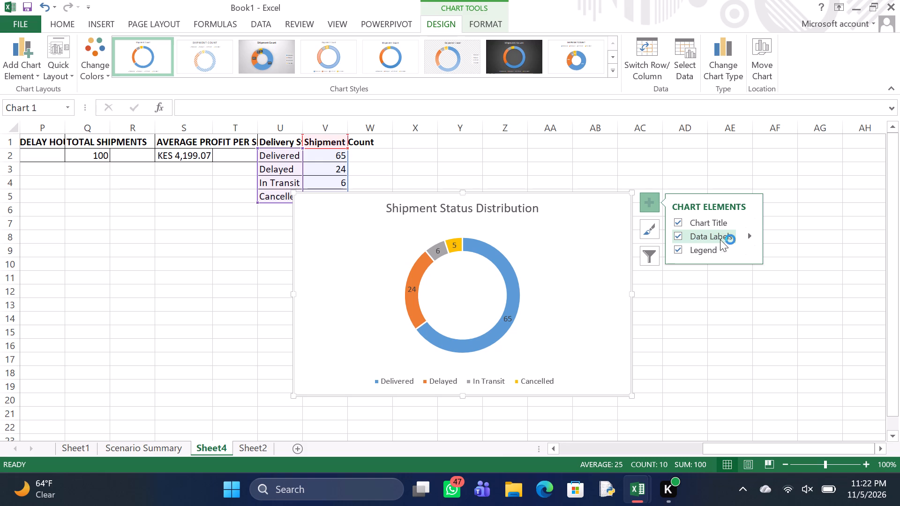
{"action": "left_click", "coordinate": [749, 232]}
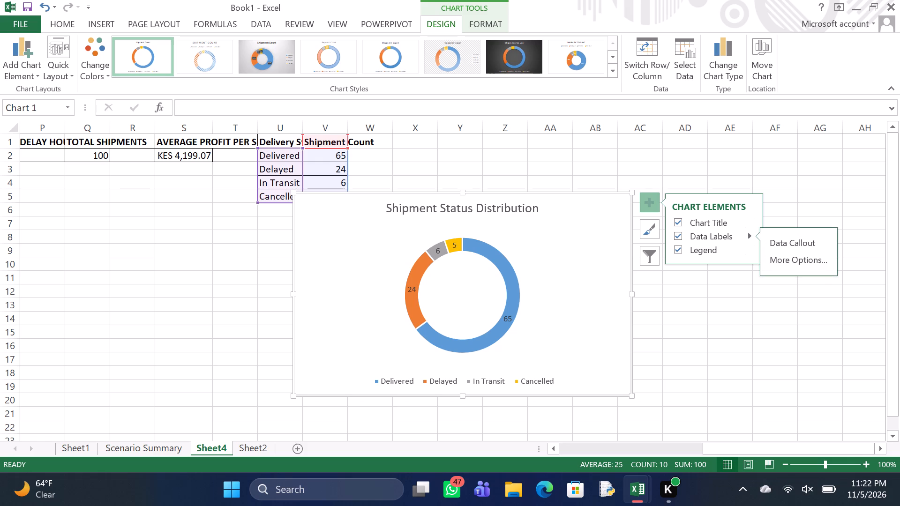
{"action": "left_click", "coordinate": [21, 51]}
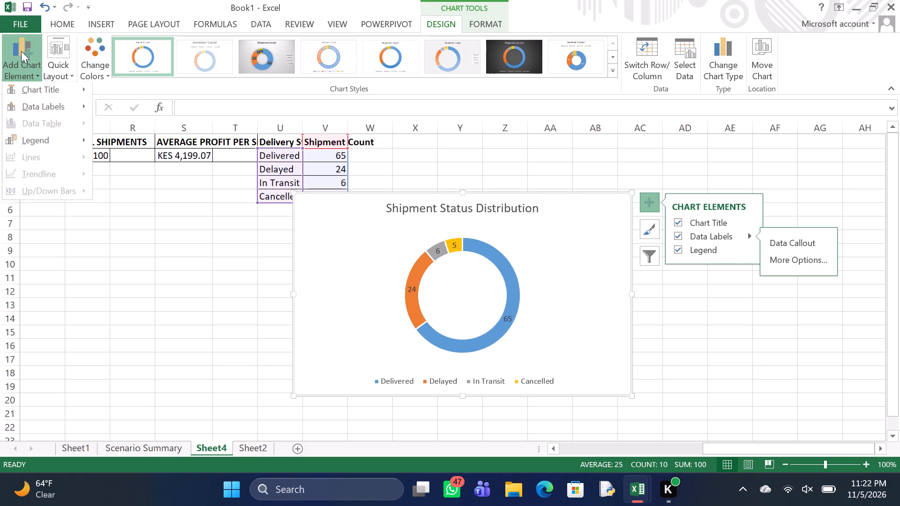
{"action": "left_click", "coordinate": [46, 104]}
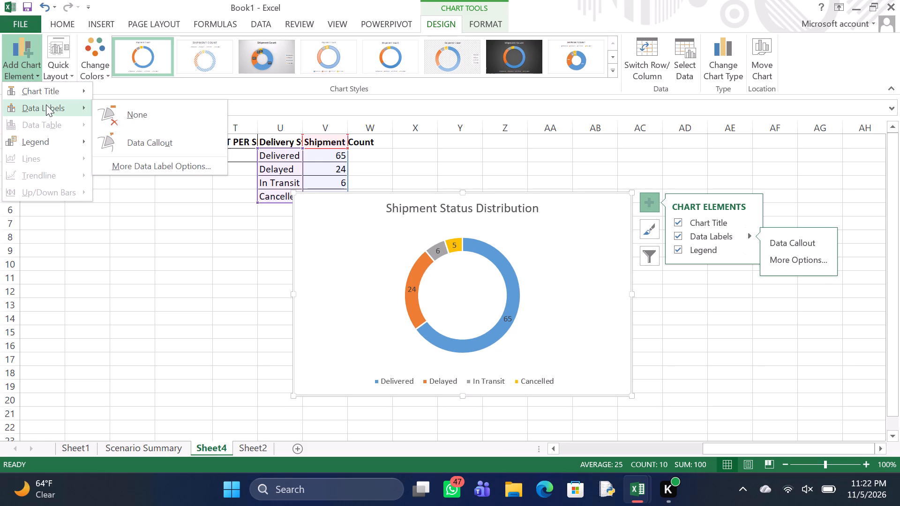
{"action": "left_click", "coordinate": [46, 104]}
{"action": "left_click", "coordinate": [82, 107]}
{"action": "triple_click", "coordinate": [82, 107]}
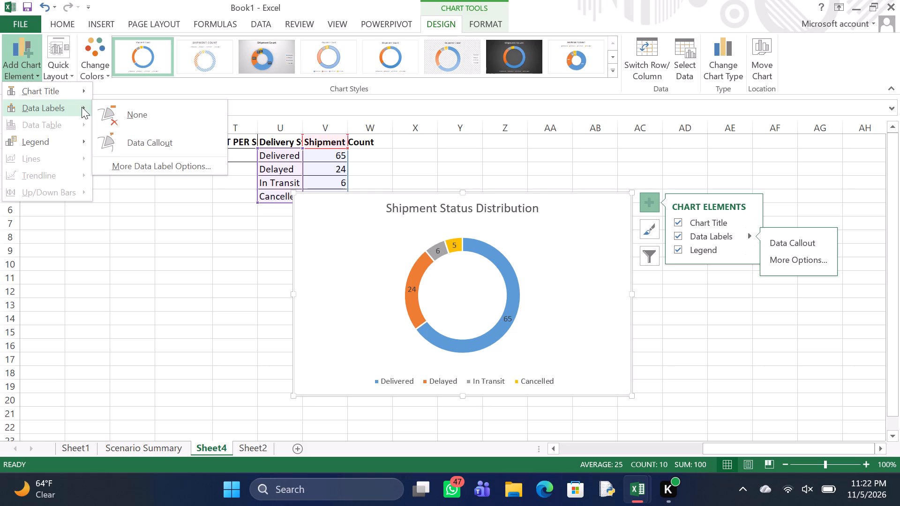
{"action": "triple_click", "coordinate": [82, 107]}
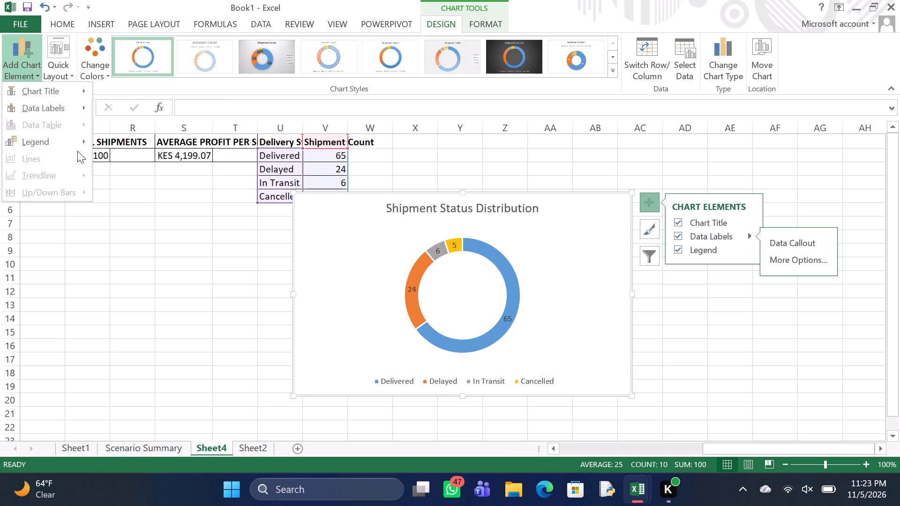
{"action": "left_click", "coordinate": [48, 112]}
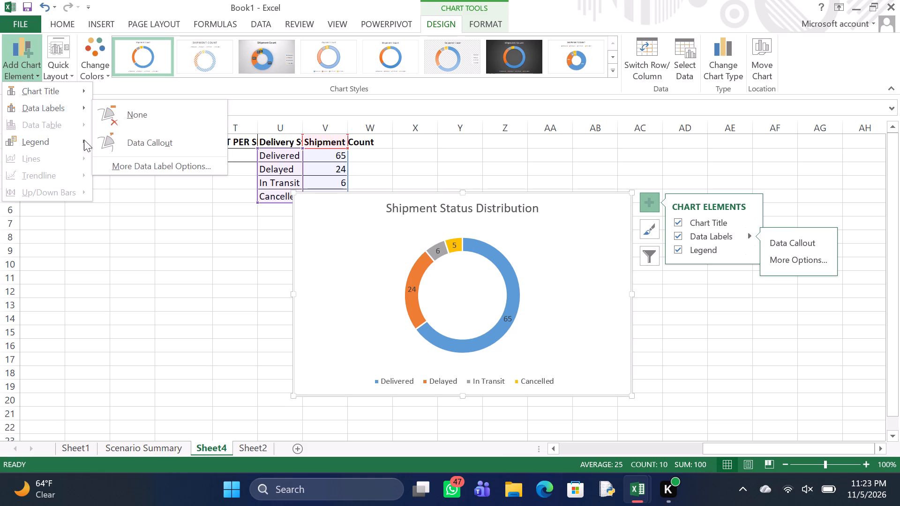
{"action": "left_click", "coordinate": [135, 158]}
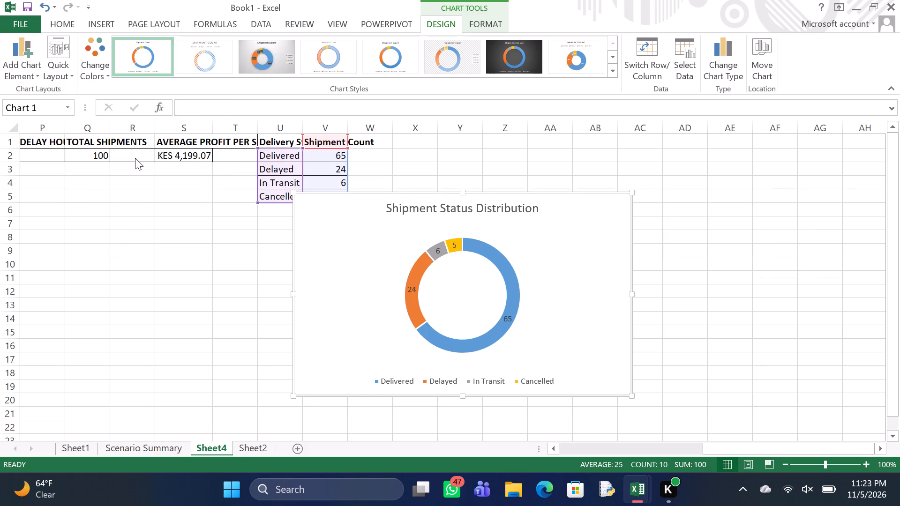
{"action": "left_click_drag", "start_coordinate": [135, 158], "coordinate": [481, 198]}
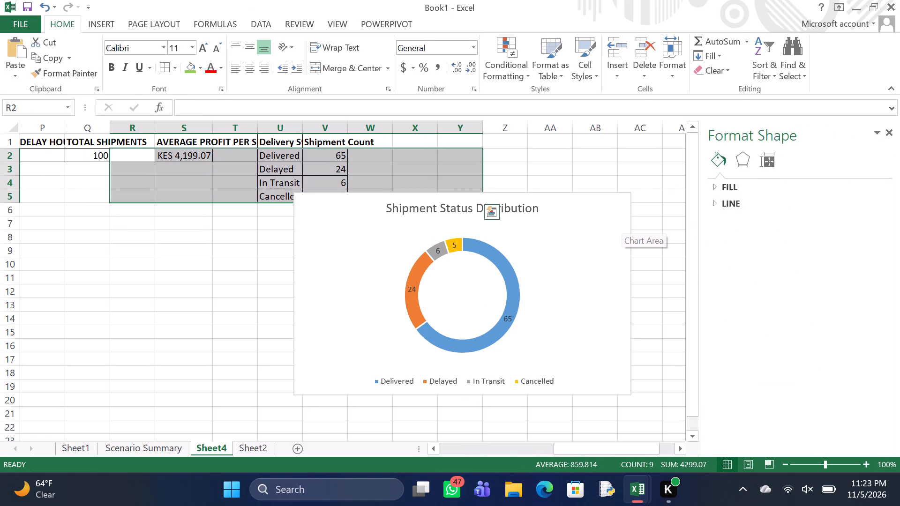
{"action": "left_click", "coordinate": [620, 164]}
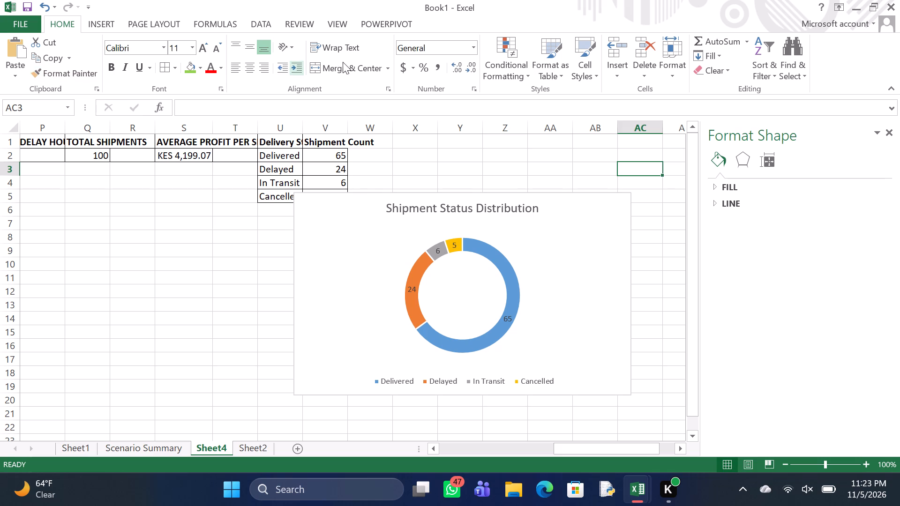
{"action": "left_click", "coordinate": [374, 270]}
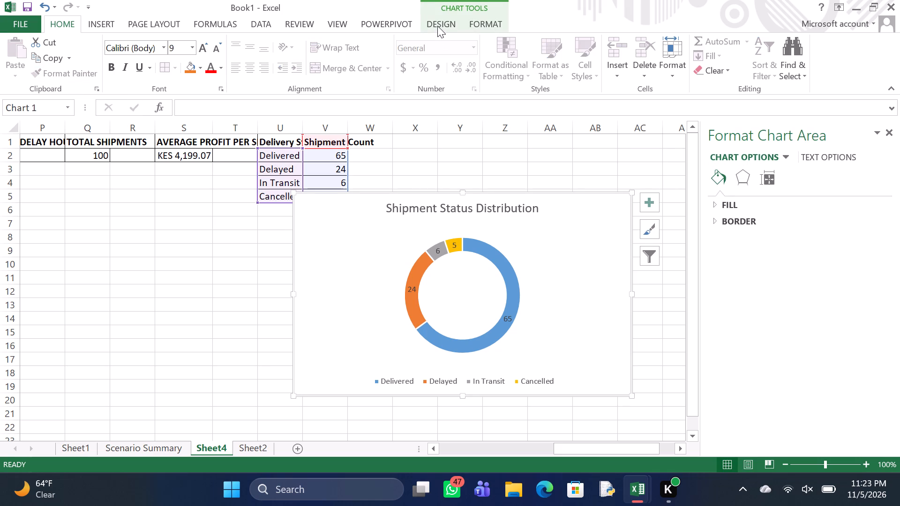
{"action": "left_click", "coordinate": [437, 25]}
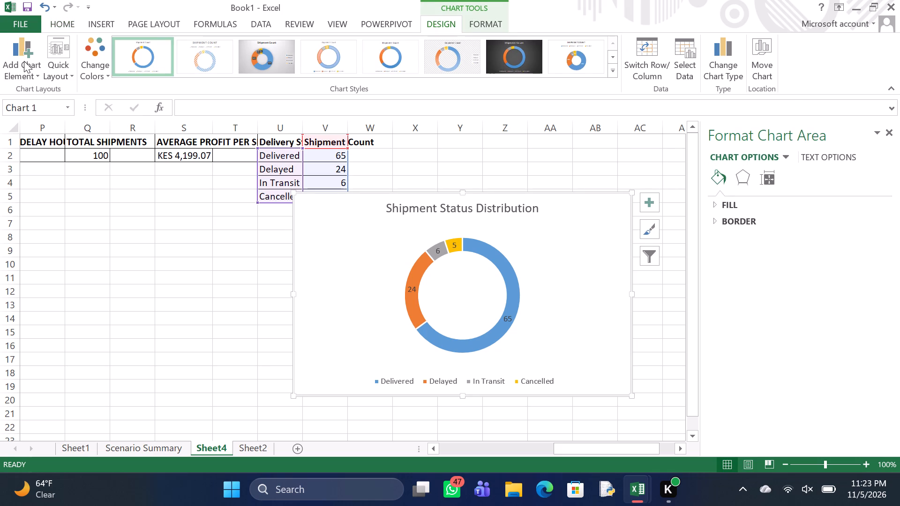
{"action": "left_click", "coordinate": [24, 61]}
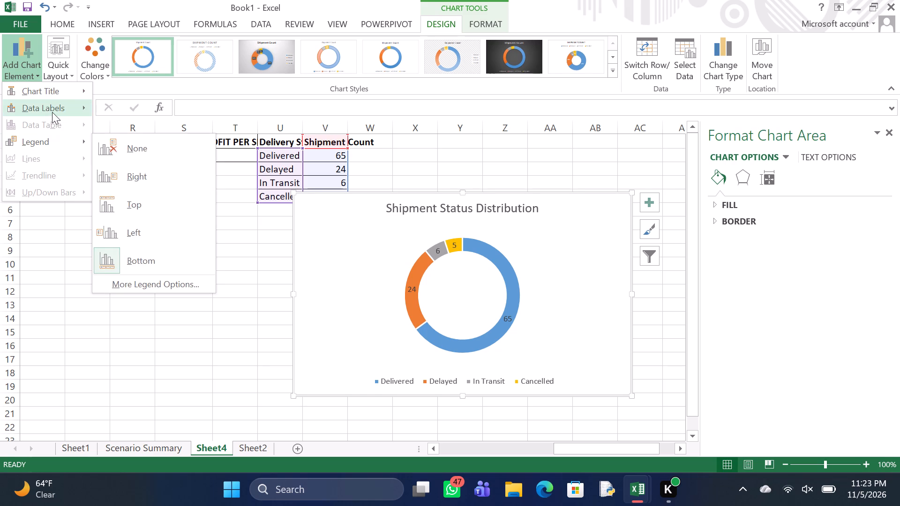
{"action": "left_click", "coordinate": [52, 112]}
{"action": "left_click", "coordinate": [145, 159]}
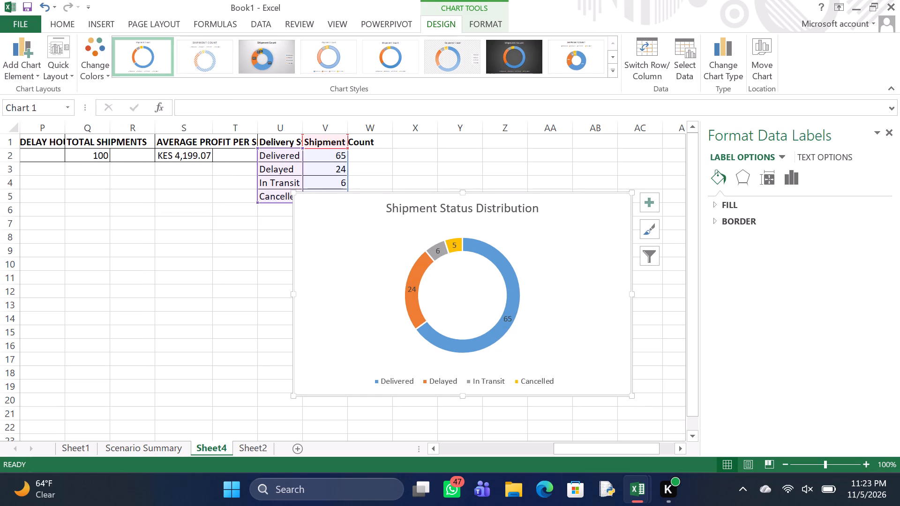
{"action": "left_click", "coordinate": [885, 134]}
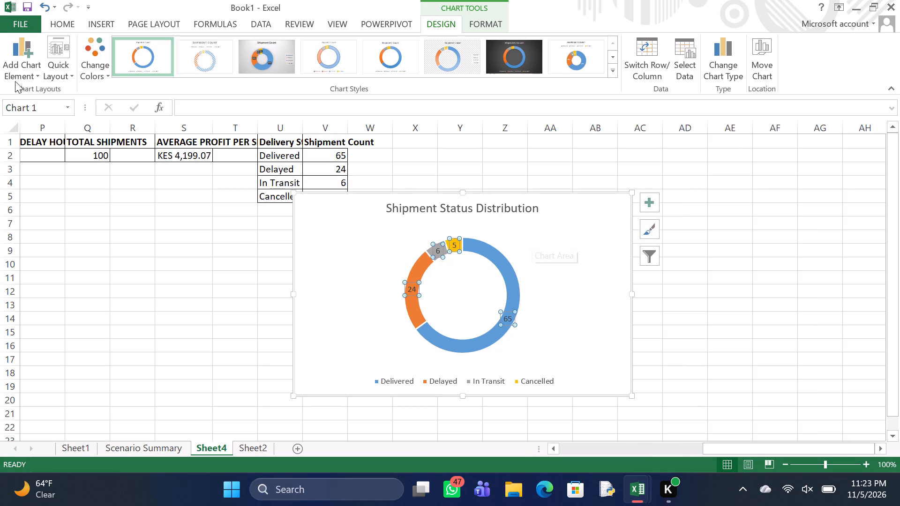
Set the doughnut chart's data labels to show category name and percentage, with the value and leader lines turned off.
{"action": "left_click", "coordinate": [7, 68]}
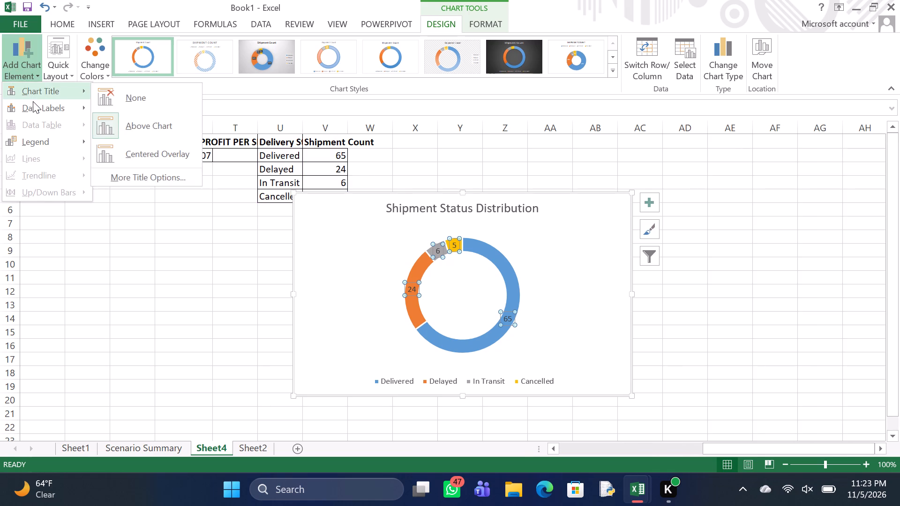
{"action": "left_click", "coordinate": [34, 104]}
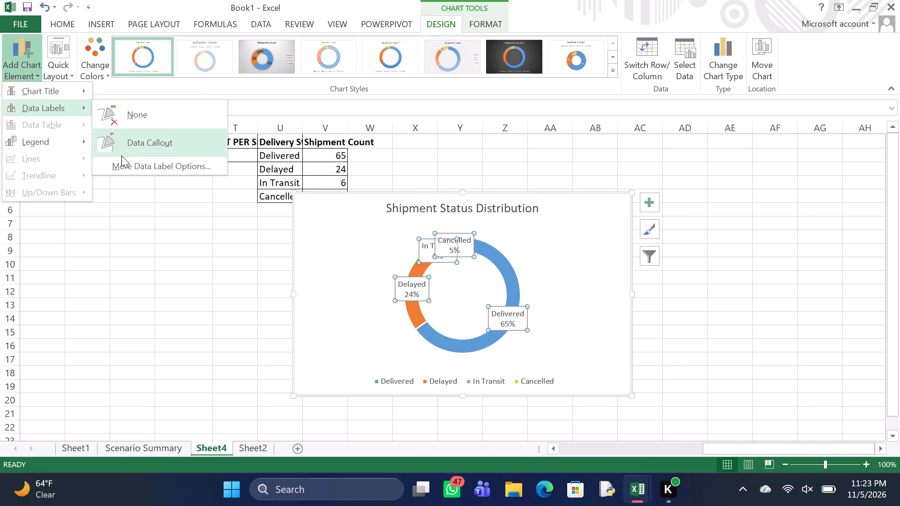
{"action": "left_click", "coordinate": [121, 161]}
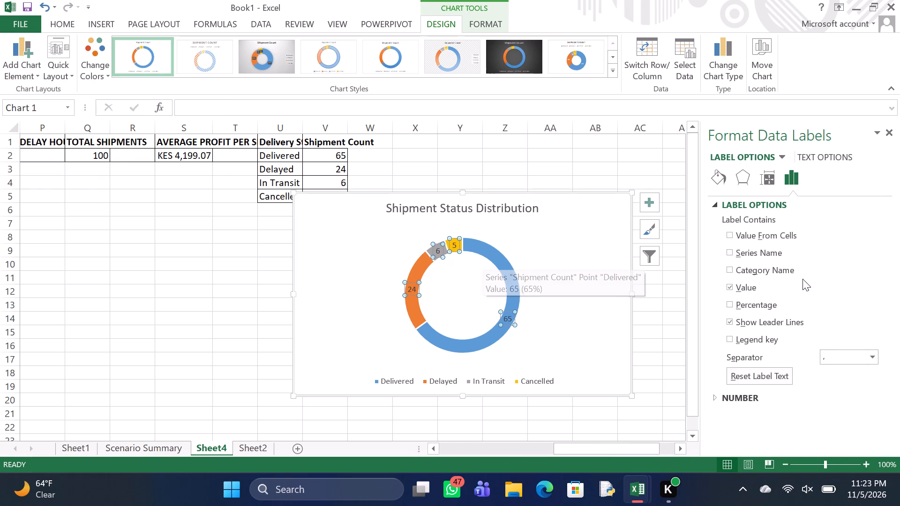
{"action": "left_click", "coordinate": [728, 267]}
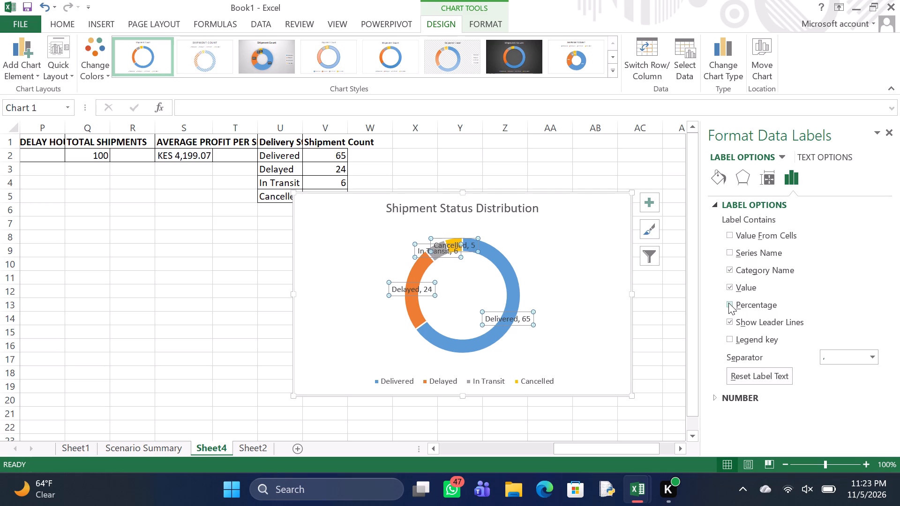
{"action": "left_click", "coordinate": [728, 303]}
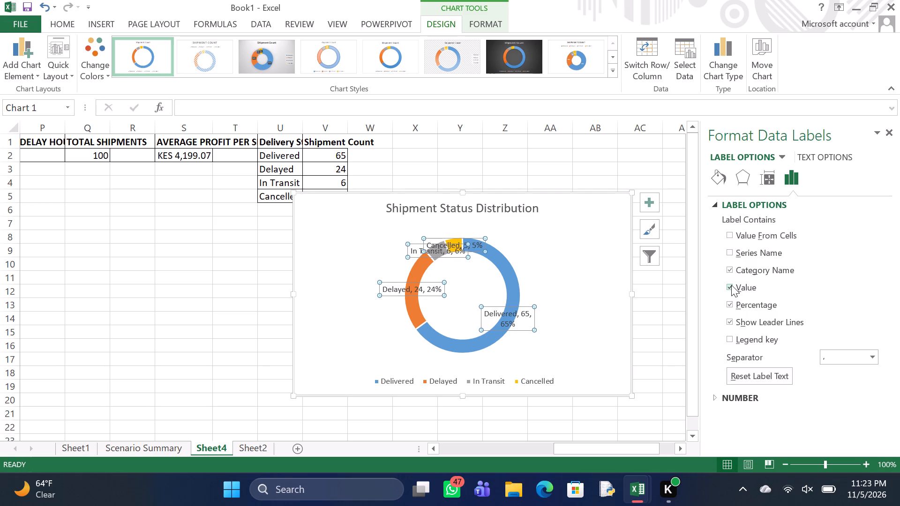
{"action": "left_click", "coordinate": [730, 285]}
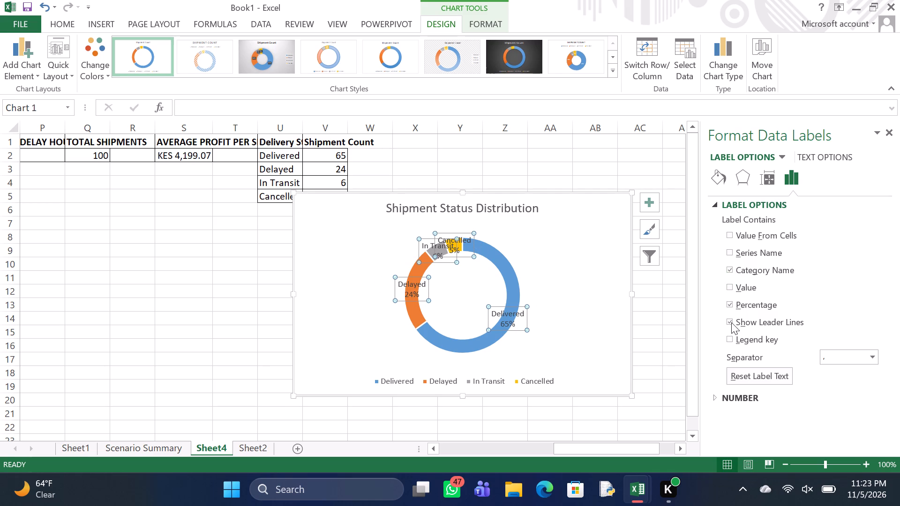
{"action": "left_click", "coordinate": [731, 322]}
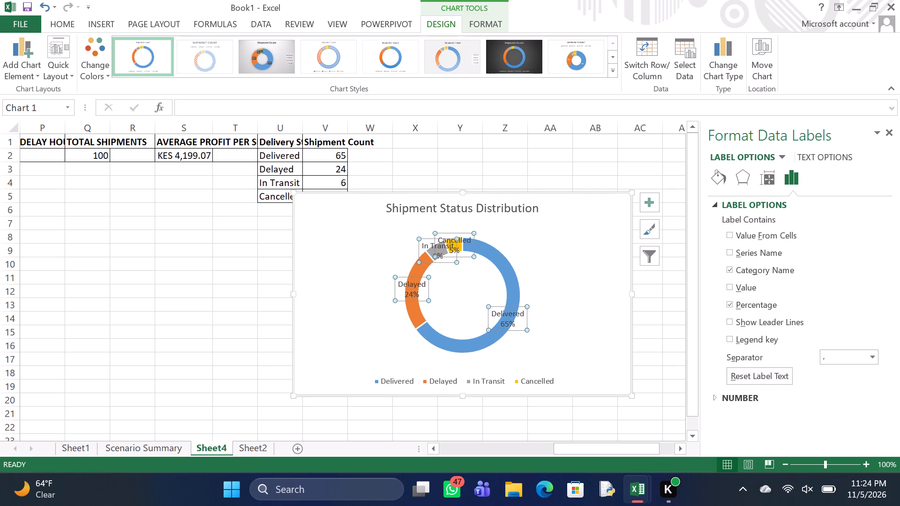
{"action": "left_click", "coordinate": [668, 372]}
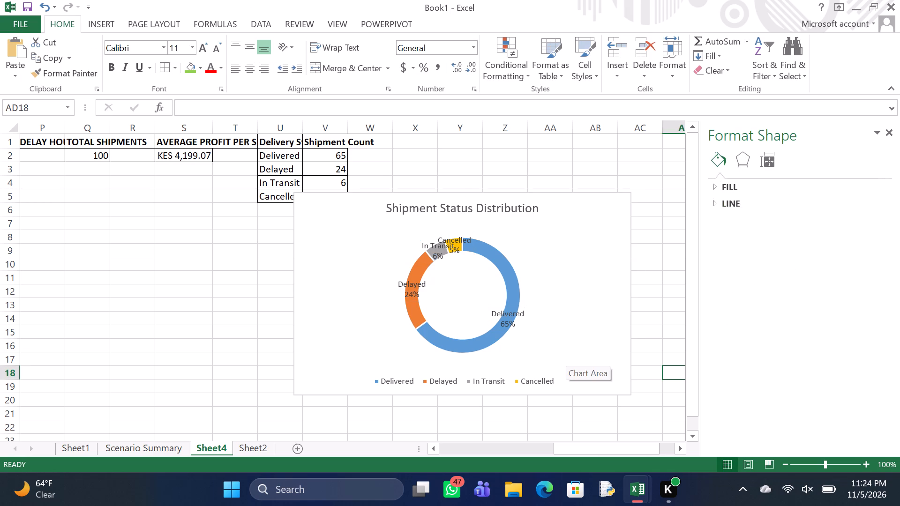
Apply the chart style with the dark gradient background and light text to the doughnut chart.
{"action": "left_click", "coordinate": [585, 341]}
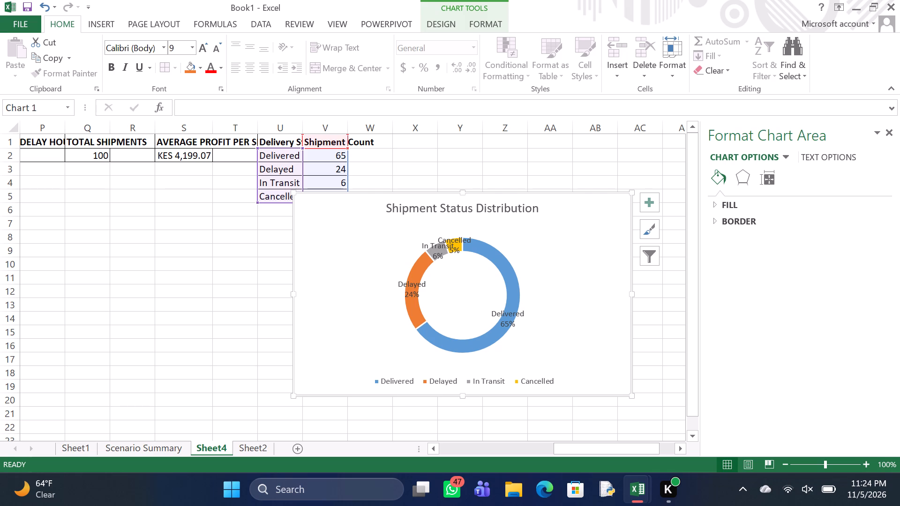
{"action": "left_click", "coordinate": [339, 355]}
{"action": "left_click", "coordinate": [331, 348]}
{"action": "left_click", "coordinate": [322, 331]}
{"action": "double_click", "coordinate": [322, 331]}
{"action": "left_click", "coordinate": [365, 308]}
{"action": "left_click_drag", "start_coordinate": [365, 308], "coordinate": [371, 300]}
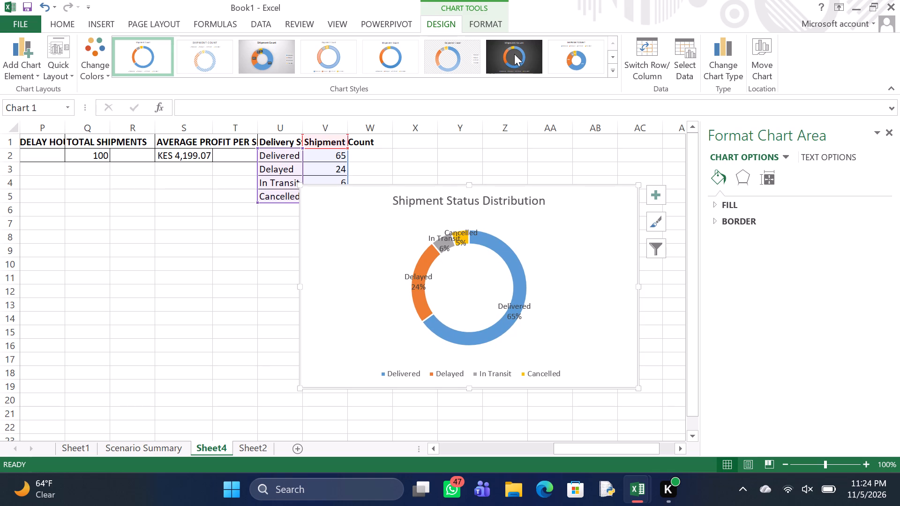
{"action": "left_click", "coordinate": [514, 54]}
Move the doughnut chart below the summary cells, spanning about rows 7 to 22 with its right edge in column U.
{"action": "left_click_drag", "start_coordinate": [349, 248], "coordinate": [74, 291]}
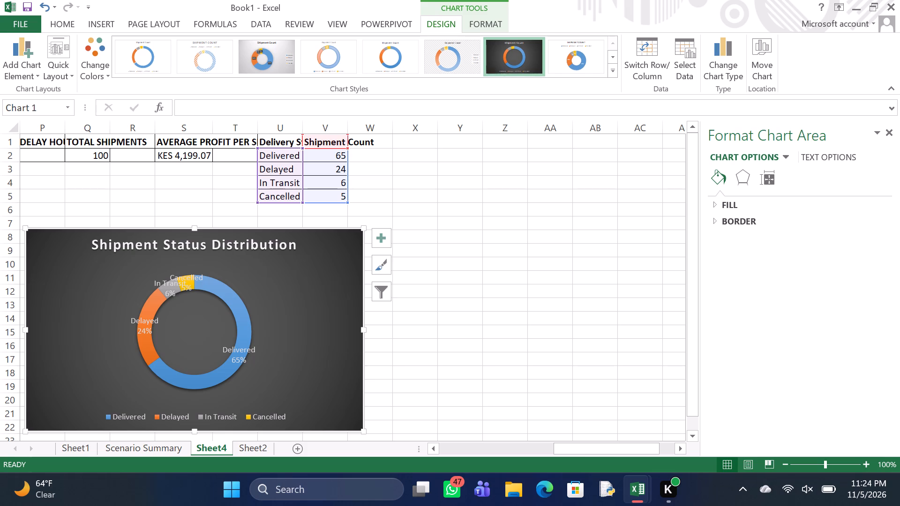
{"action": "left_click_drag", "start_coordinate": [267, 293], "coordinate": [200, 289]}
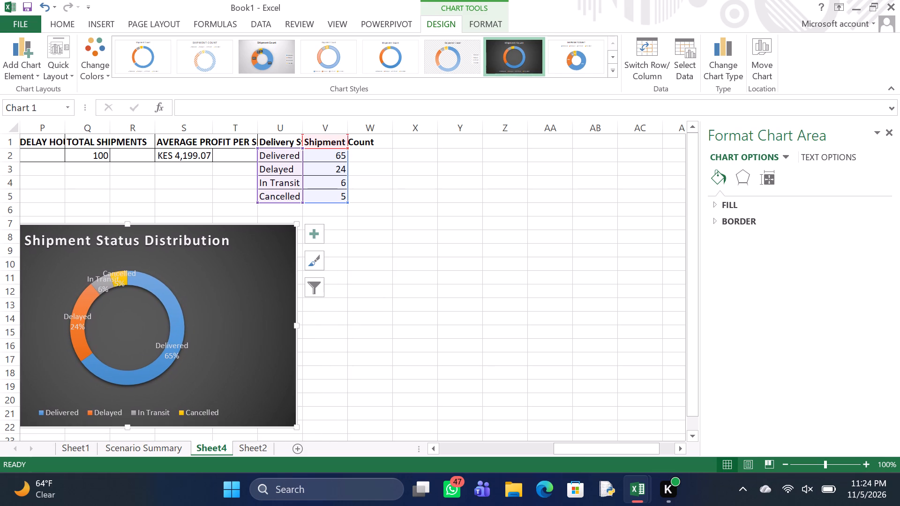
Enter the header "Transport Mode" in cell W1, beside the delivery status table.
{"action": "left_click", "coordinate": [376, 145]}
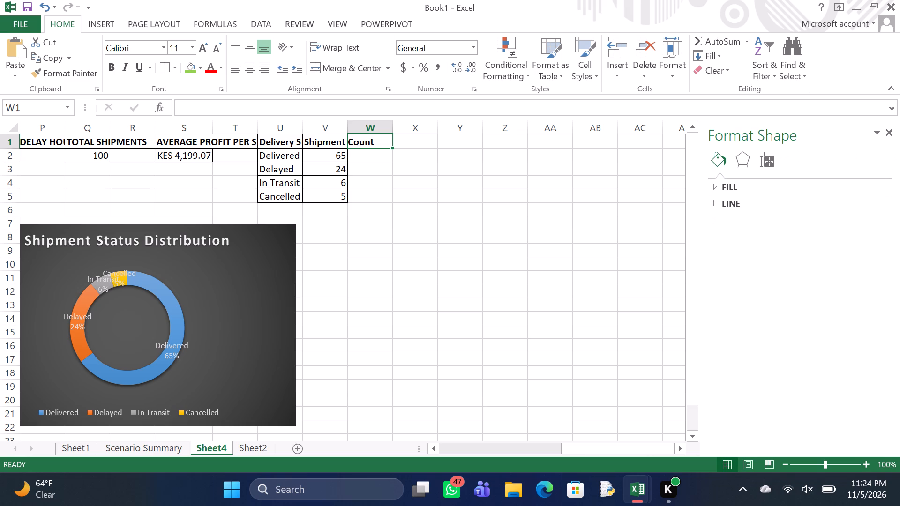
{"action": "key", "text": "t"}
{"action": "type", "text": "ra"}
{"action": "type", "text": "nsport"}
{"action": "key", "text": "space"}
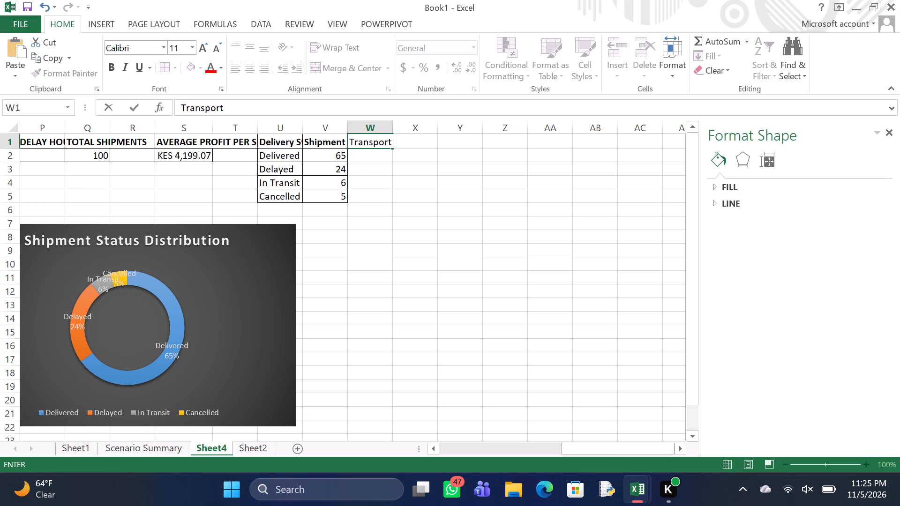
{"action": "key", "text": "m"}
{"action": "key", "text": "o"}
{"action": "type", "text": "de"}
{"action": "key", "text": "Return"}
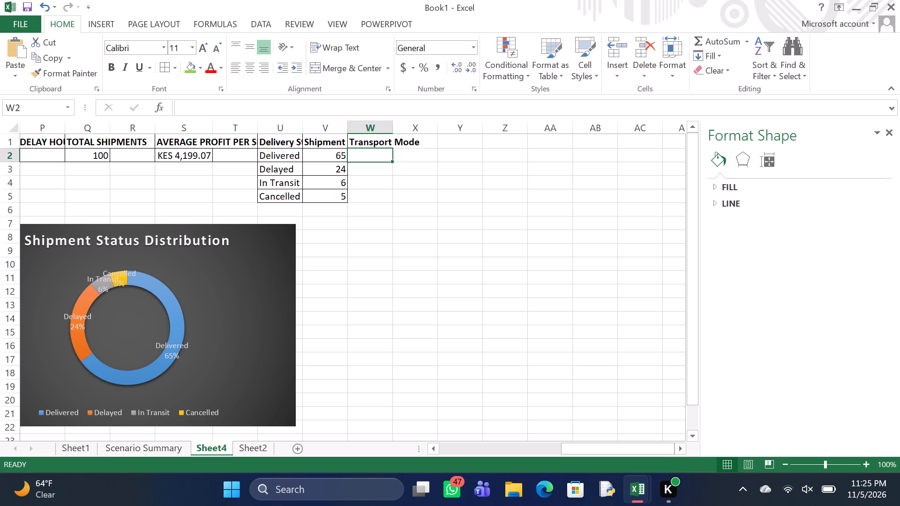
Enter the first transport mode label in W2 as "MotorcyclVan".
{"action": "key", "text": "m"}
{"action": "type", "text": "otor"}
{"action": "key", "text": "space"}
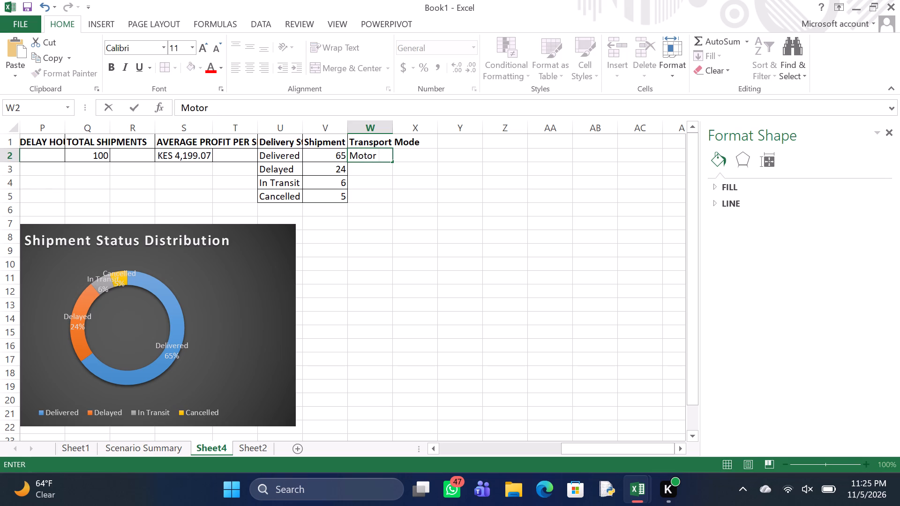
{"action": "key", "text": "BackSpace"}
{"action": "key", "text": "c"}
{"action": "type", "text": "yc"}
{"action": "key", "text": "l"}
{"action": "key", "text": "e"}
{"action": "key", "text": "BackSpace"}
{"action": "key", "text": "v"}
{"action": "key", "text": "a"}
{"action": "type", "text": "n"}
{"action": "key", "text": "space"}
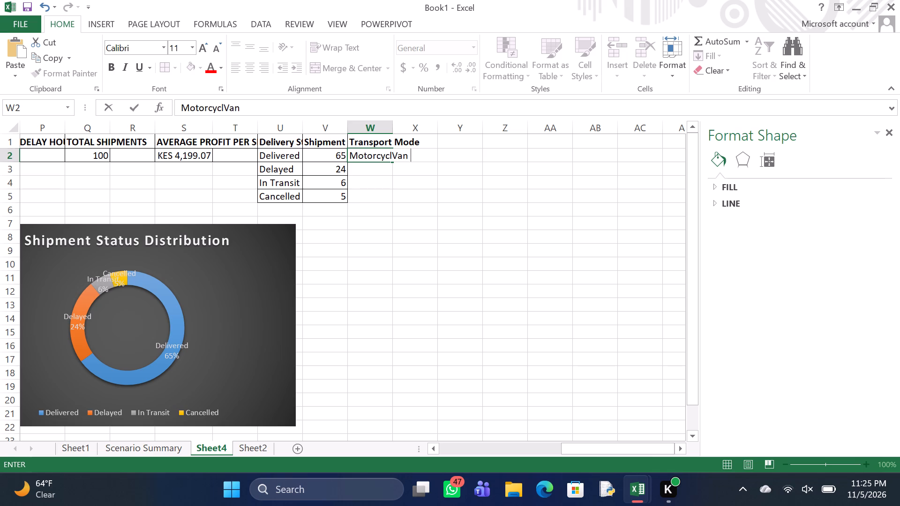
{"action": "key", "text": "BackSpace"}
{"action": "key", "text": "Return"}
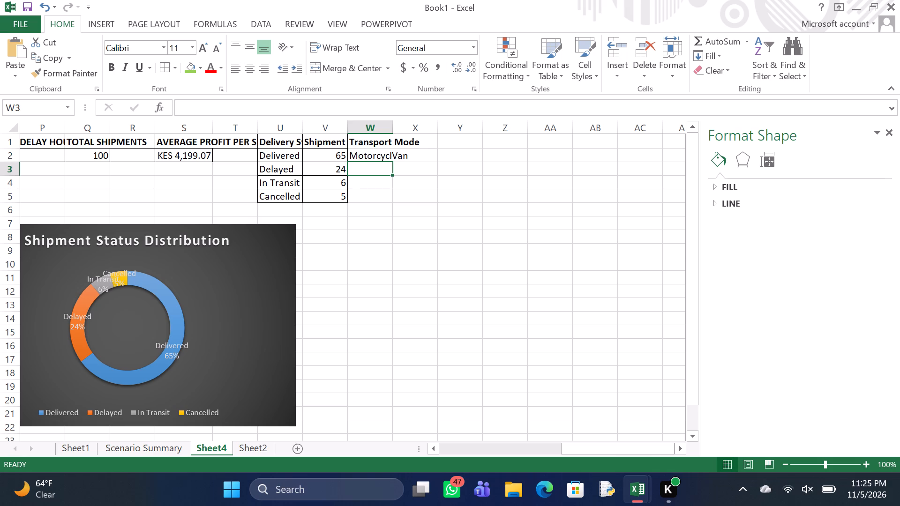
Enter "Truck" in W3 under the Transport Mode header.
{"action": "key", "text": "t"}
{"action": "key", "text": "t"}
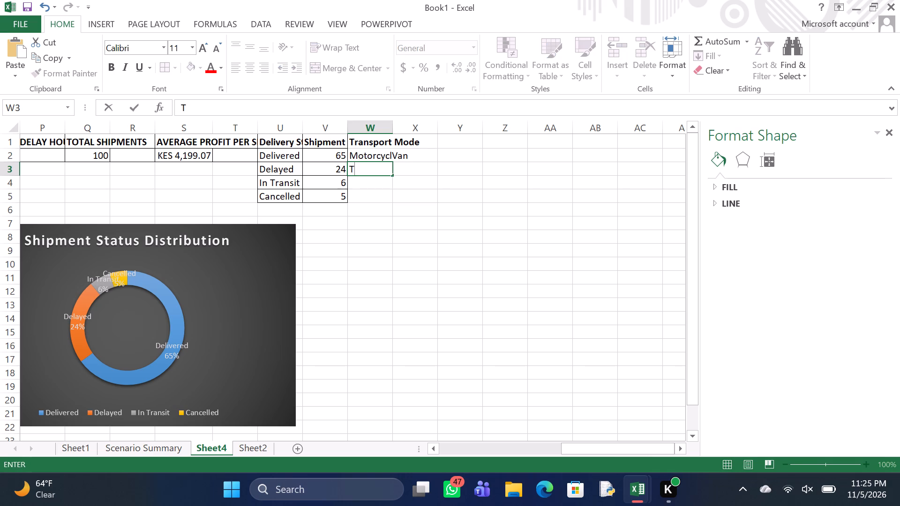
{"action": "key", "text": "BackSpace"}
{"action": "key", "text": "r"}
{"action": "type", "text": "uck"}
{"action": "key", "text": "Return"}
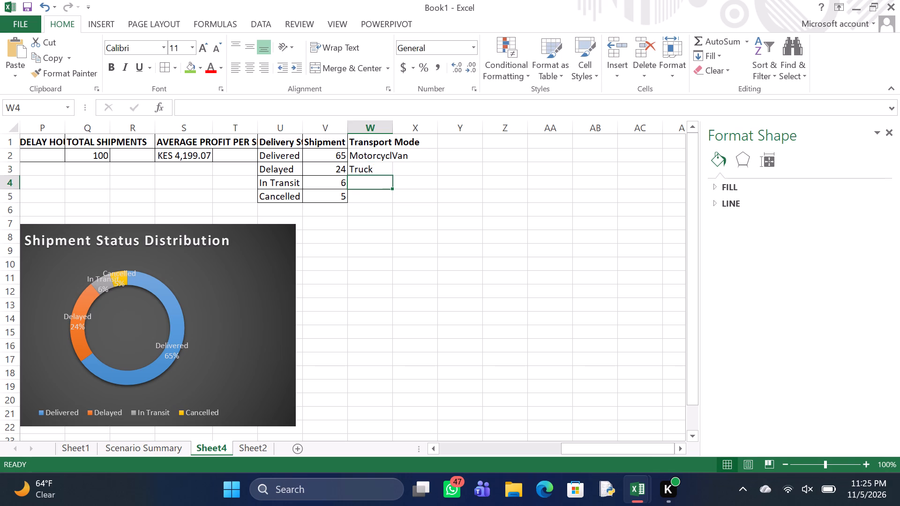
Fill in the Transport Mode list with "Van" in W3 and "Truck" in W4.
{"action": "left_click", "coordinate": [373, 171]}
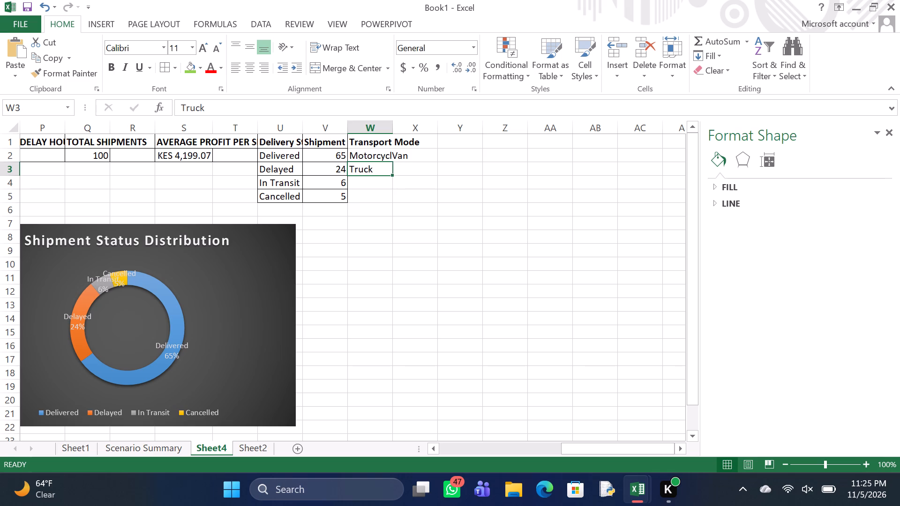
{"action": "key", "text": "v"}
{"action": "type", "text": "an"}
{"action": "key", "text": "Return"}
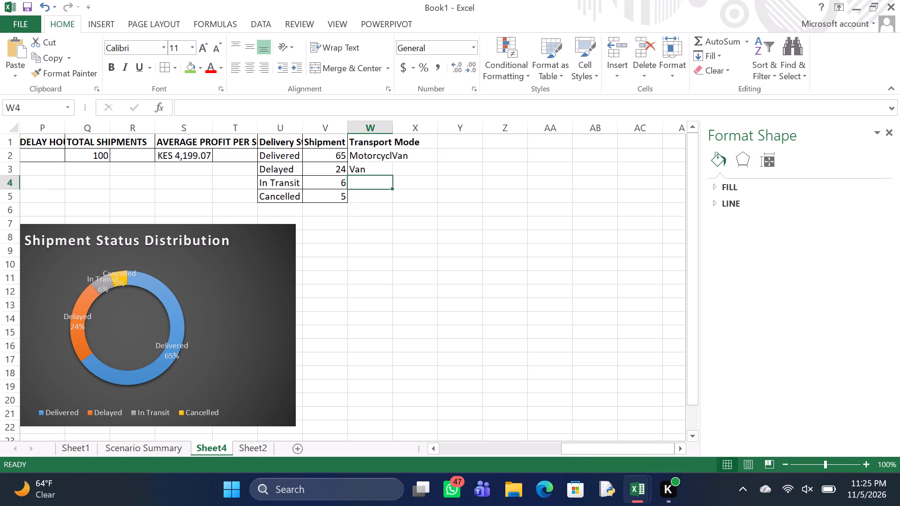
{"action": "key", "text": "t"}
{"action": "type", "text": "ruc"}
{"action": "key", "text": "k"}
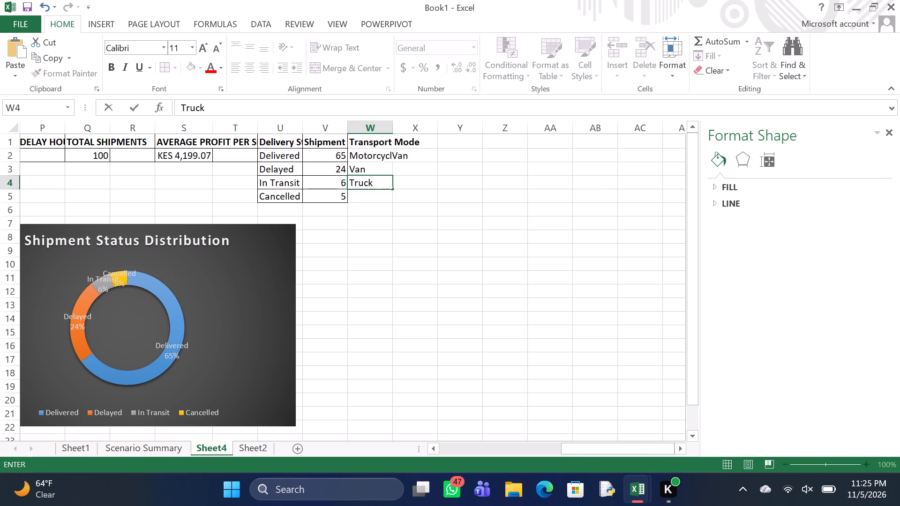
{"action": "key", "text": "Return"}
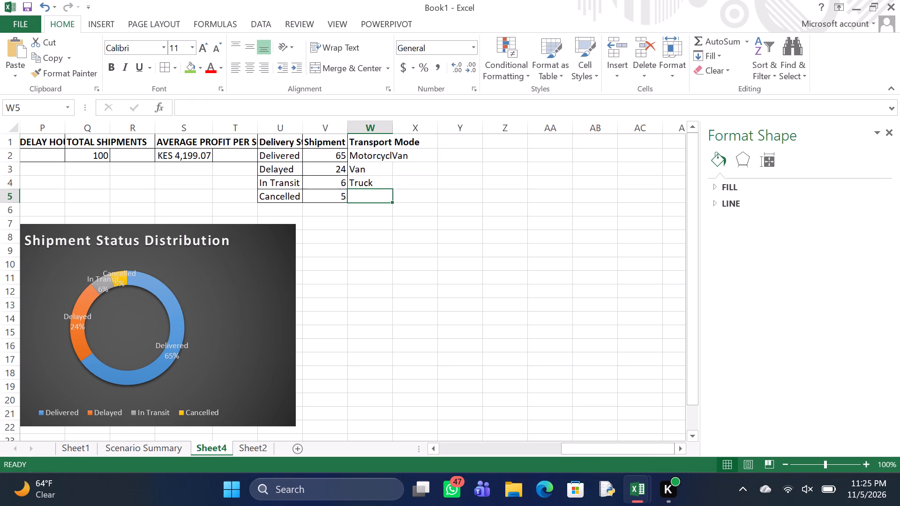
Enter the header "Total Revenue" in X1, beside the Transport Mode header.
{"action": "left_click", "coordinate": [412, 144]}
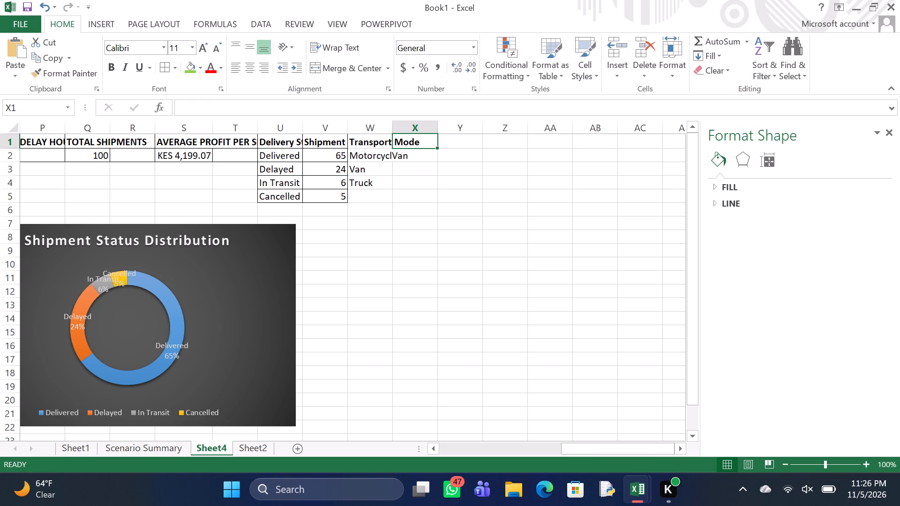
{"action": "key", "text": "t"}
{"action": "type", "text": "otal"}
{"action": "key", "text": "space"}
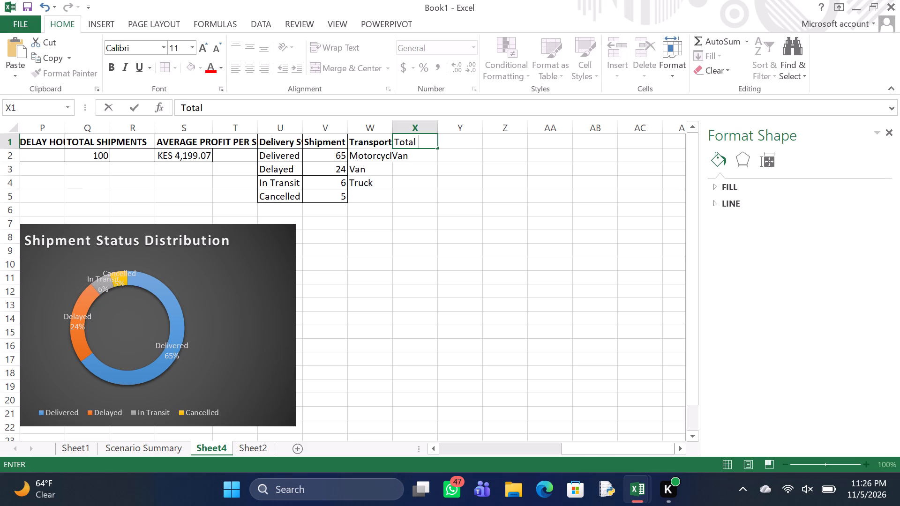
{"action": "key", "text": "r"}
{"action": "type", "text": "evenue"}
{"action": "key", "text": "Return"}
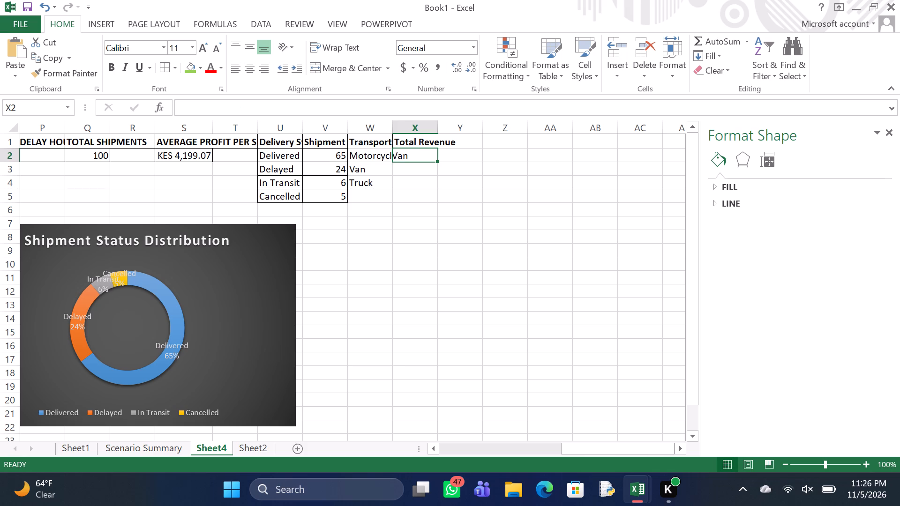
Enter the formula =SUMIF(Sheet1!D$2:D$101,W2,Sheet1!J$2:J$101) in X2 under the Total Revenue header.
{"action": "key", "text": "equal"}
{"action": "type", "text": "SUMIF"}
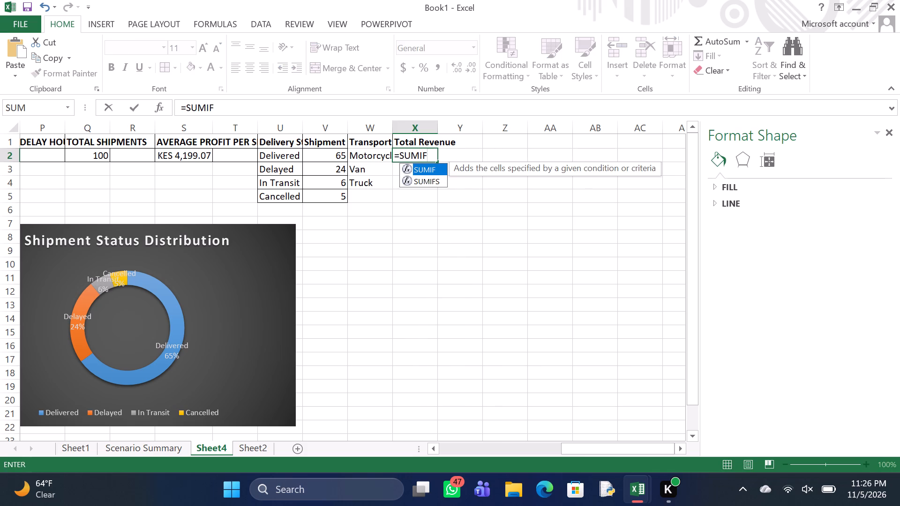
{"action": "key", "text": "shift+parenleft"}
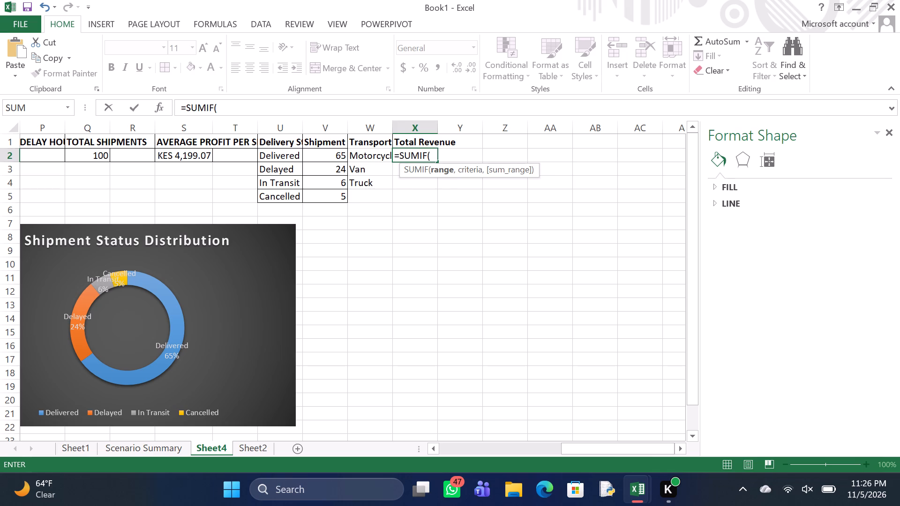
{"action": "key", "text": "s"}
{"action": "type", "text": "heet1"}
{"action": "key", "text": "shift+exclam"}
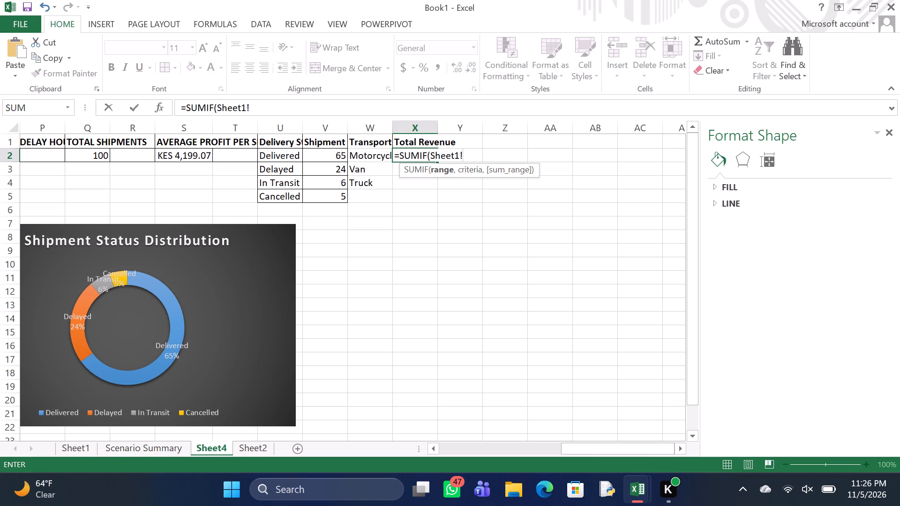
{"action": "key", "text": "d"}
{"action": "key", "text": "shift+dollar"}
{"action": "key", "text": "2"}
{"action": "key", "text": "shift+colon"}
{"action": "key", "text": "d"}
{"action": "type", "text": "$1"}
{"action": "type", "text": "01"}
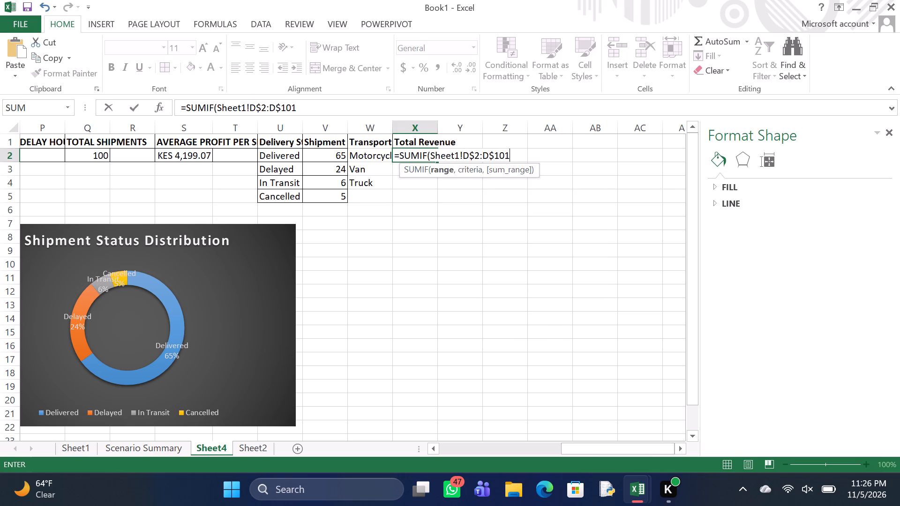
{"action": "key", "text": "comma"}
{"action": "type", "text": "W2"}
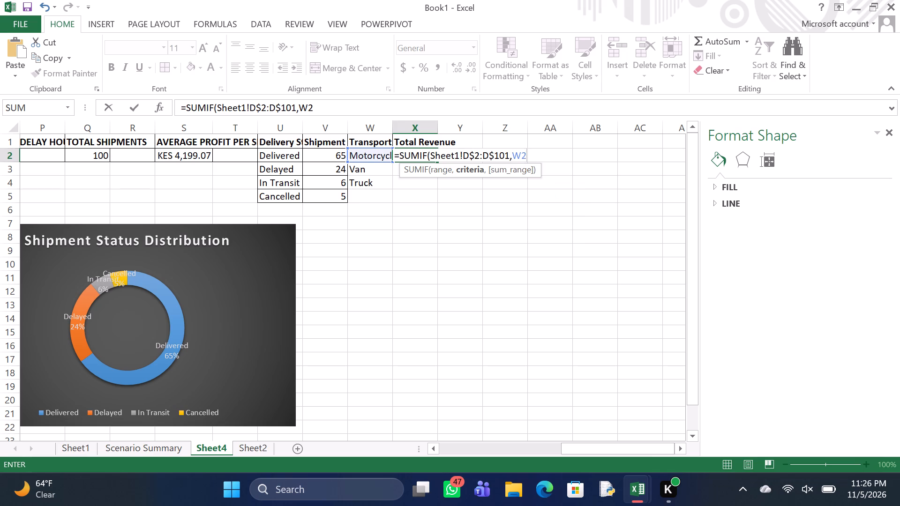
{"action": "key", "text": "comma"}
{"action": "key", "text": "s"}
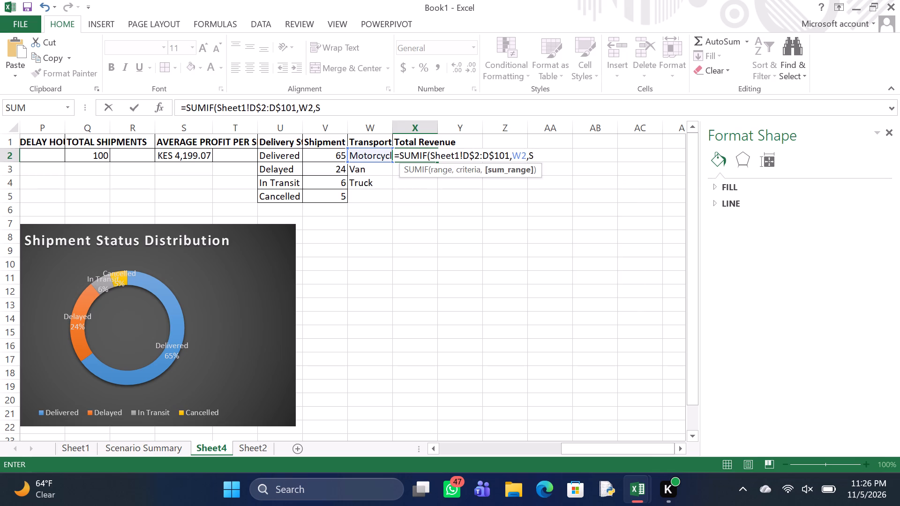
{"action": "type", "text": "heet"}
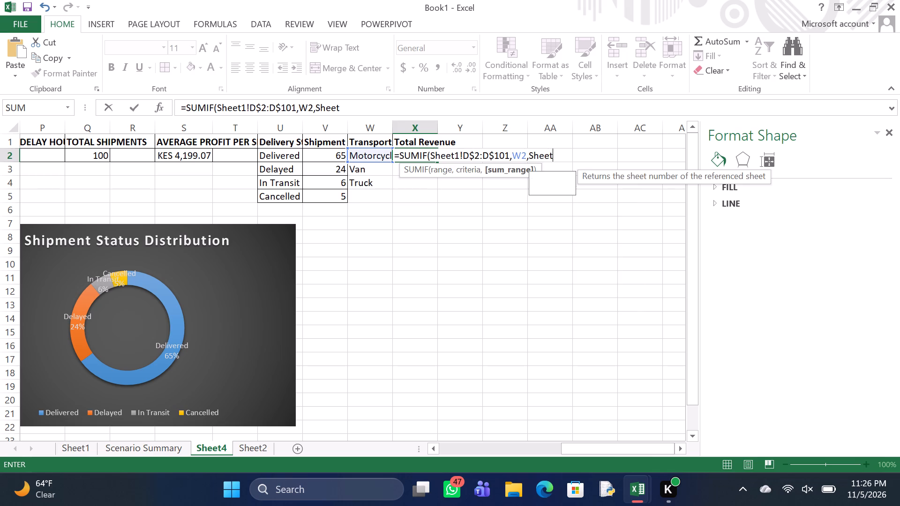
{"action": "key", "text": "1"}
{"action": "key", "text": "shift+exclam"}
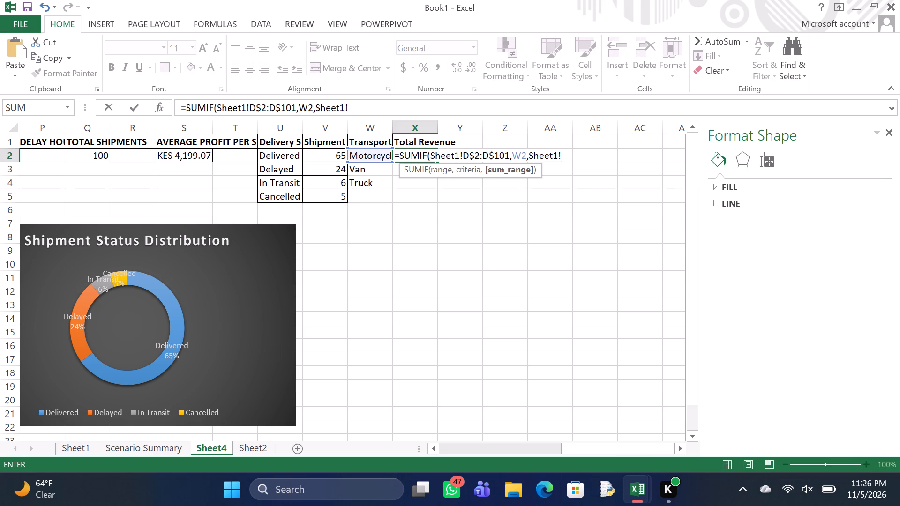
{"action": "key", "text": "j"}
{"action": "key", "text": "shift+at"}
{"action": "key", "text": "BackSpace"}
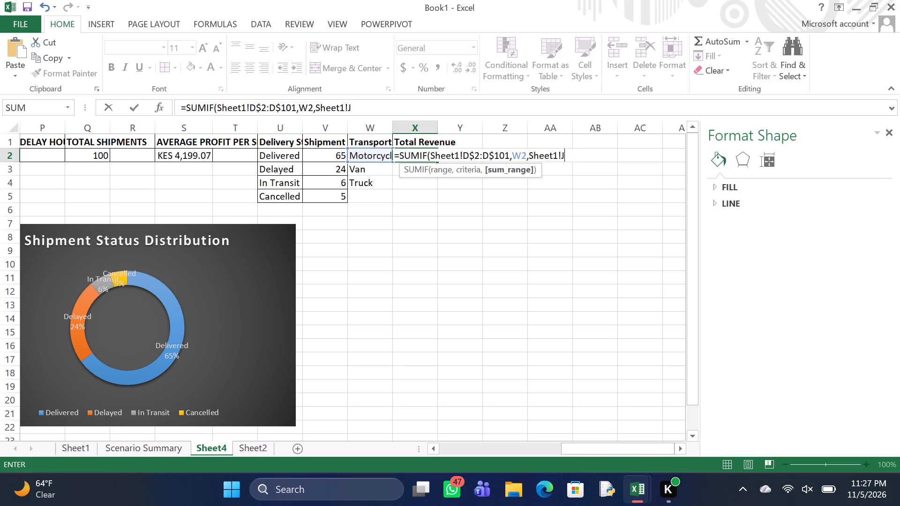
{"action": "type", "text": "$2"}
{"action": "key", "text": "shift+colon"}
{"action": "key", "text": "j"}
{"action": "key", "text": "shift+dollar"}
{"action": "type", "text": "10"}
{"action": "key", "text": "1"}
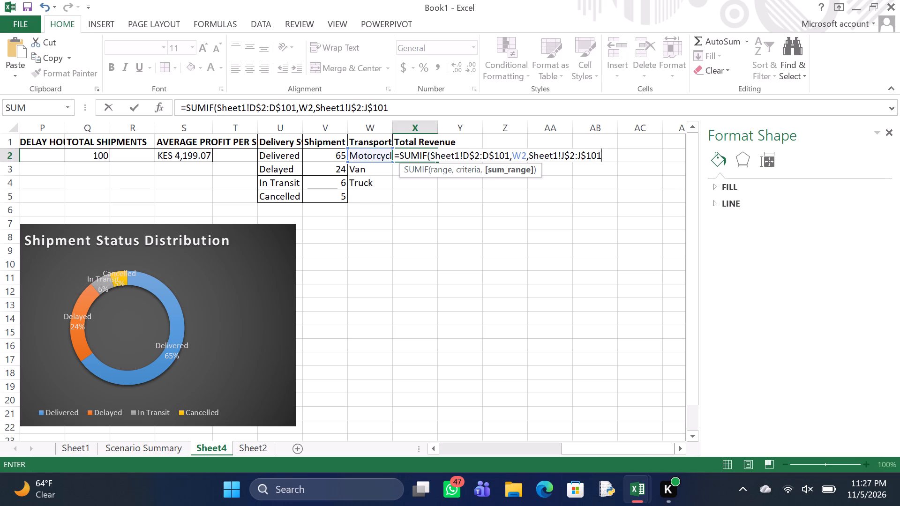
{"action": "key", "text": "shift+parenright"}
{"action": "key", "text": "Return"}
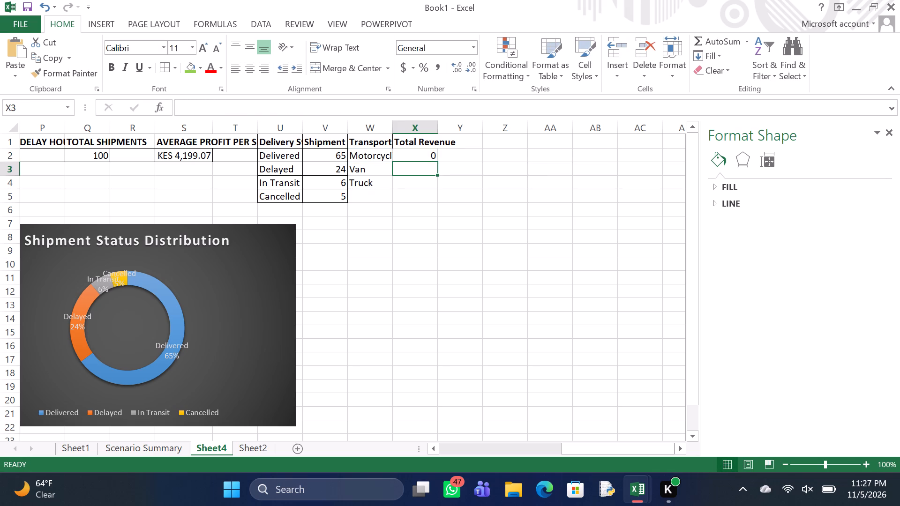
Fill the Total Revenue SUMIF formula from X2 down to X4 for the Van and Truck rows.
{"action": "left_click", "coordinate": [419, 155]}
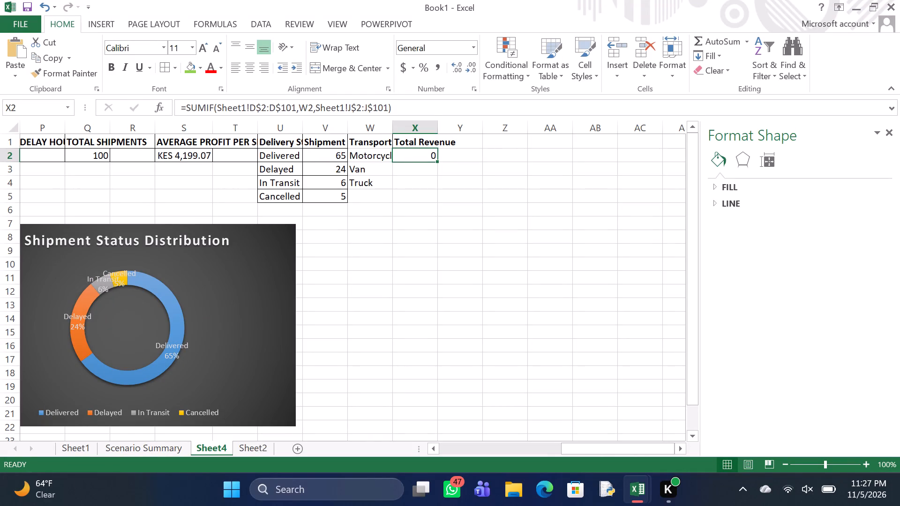
{"action": "left_click", "coordinate": [437, 161]}
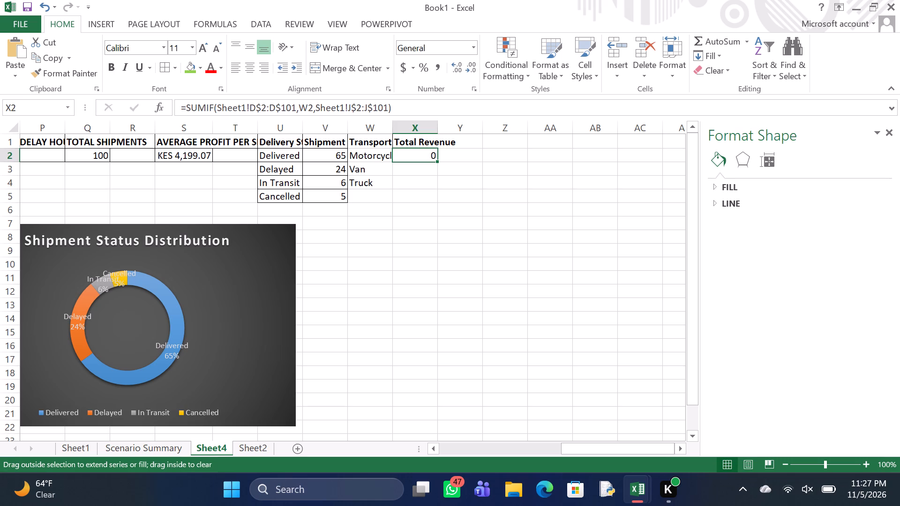
{"action": "left_click_drag", "start_coordinate": [436, 163], "coordinate": [437, 188]}
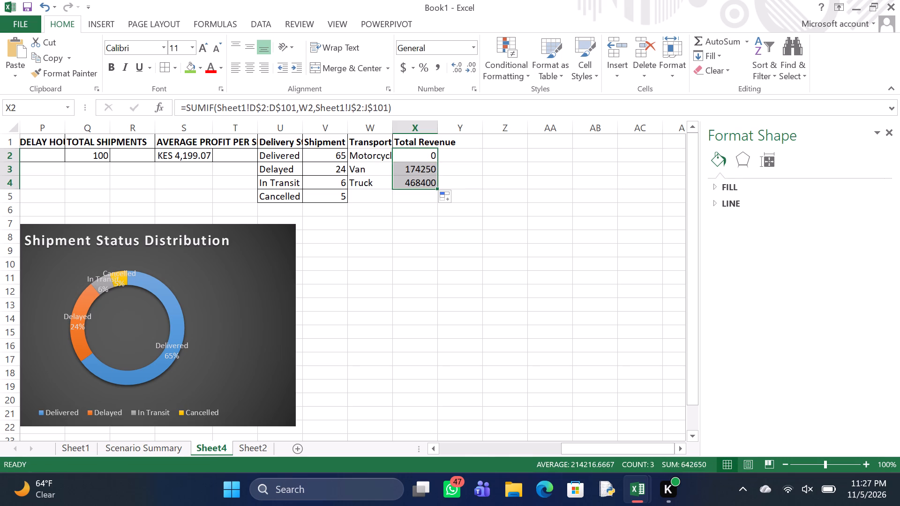
Apply all cell borders to the block U1:X5 covering the delivery status and transport mode tables.
{"action": "key", "text": "ctrl+a"}
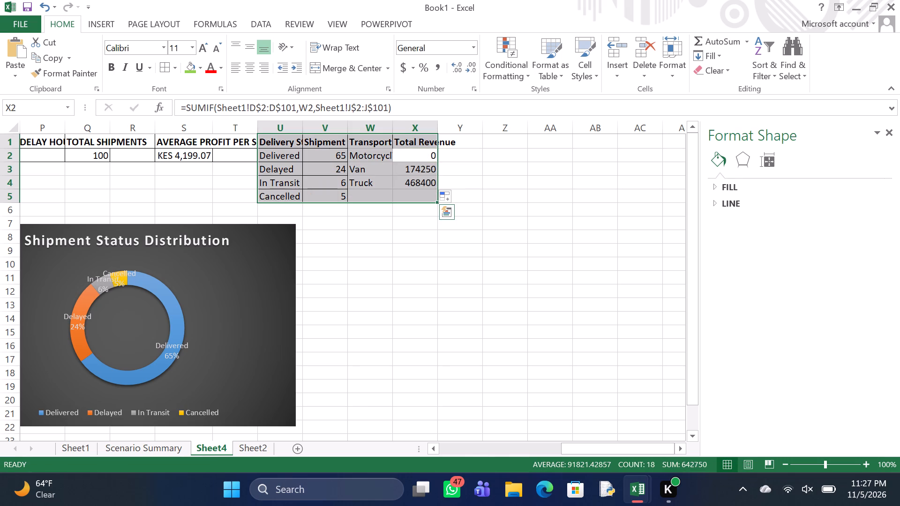
{"action": "left_click", "coordinate": [160, 64]}
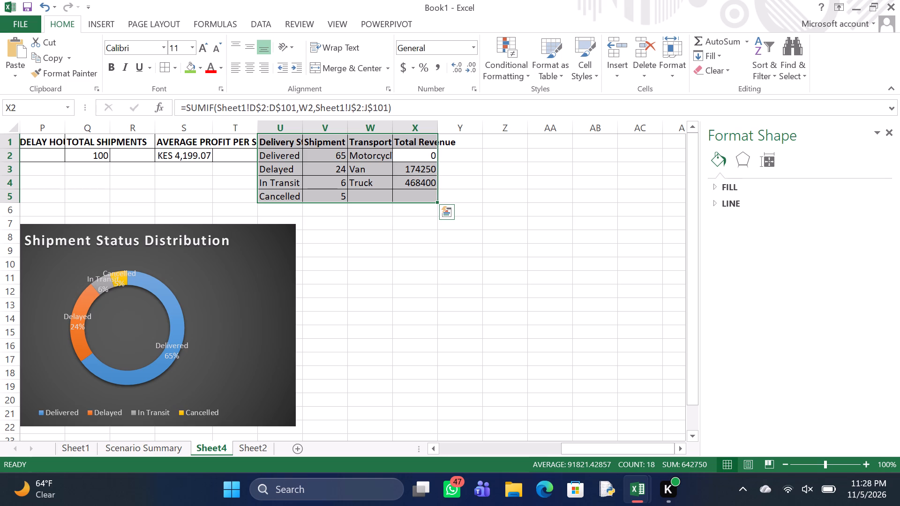
{"action": "left_click", "coordinate": [473, 235]}
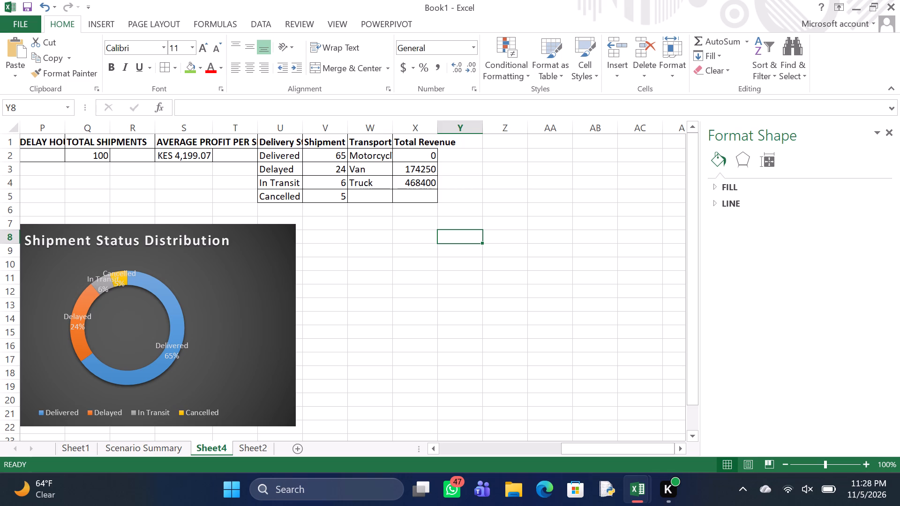
Insert a clustered column chart from the Transport Mode and Total Revenue data in W1:X4.
{"action": "left_click", "coordinate": [367, 141]}
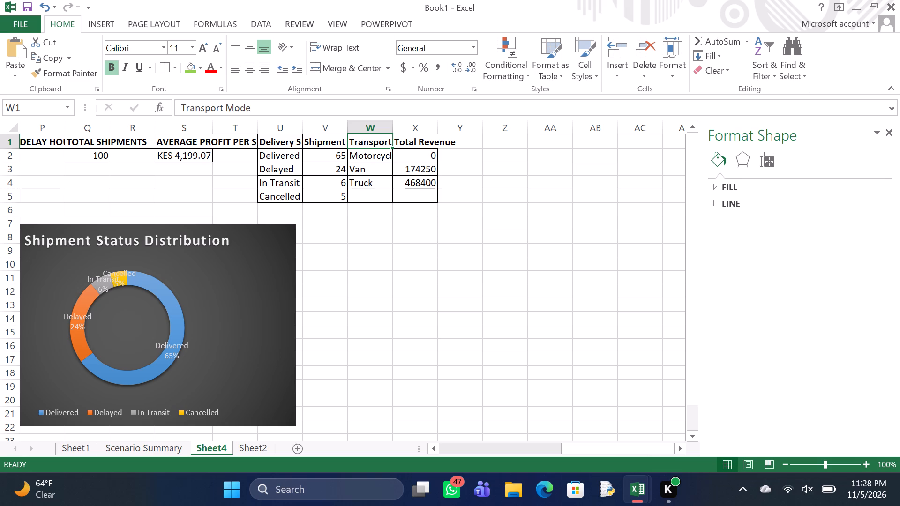
{"action": "left_click_drag", "start_coordinate": [375, 145], "coordinate": [373, 179]}
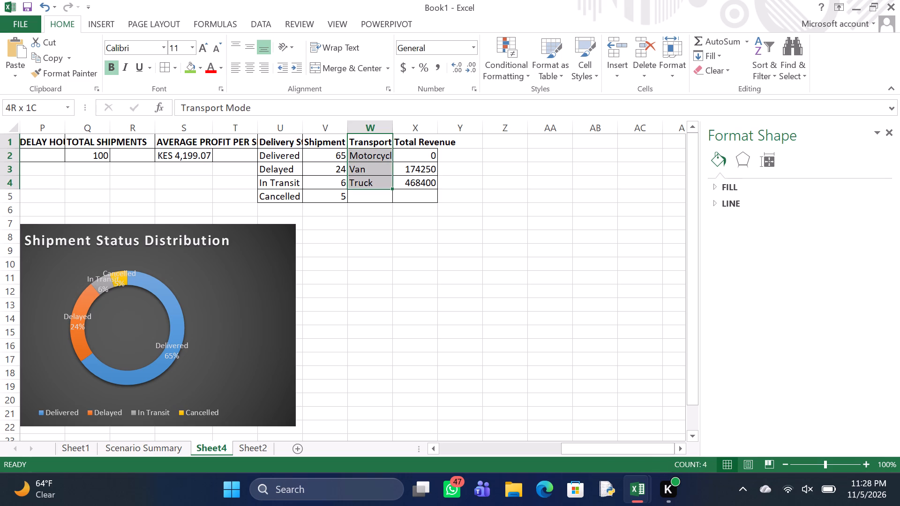
{"action": "left_click_drag", "start_coordinate": [373, 179], "coordinate": [400, 179]}
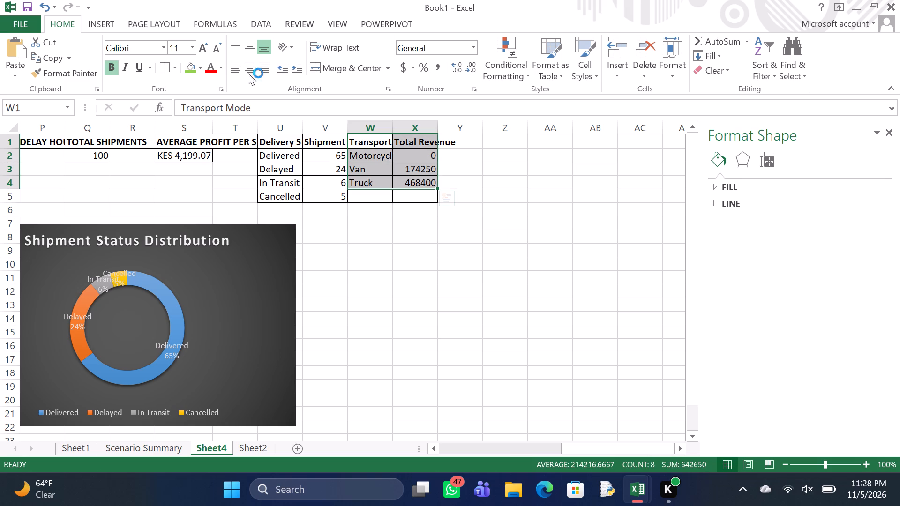
{"action": "left_click", "coordinate": [105, 23]}
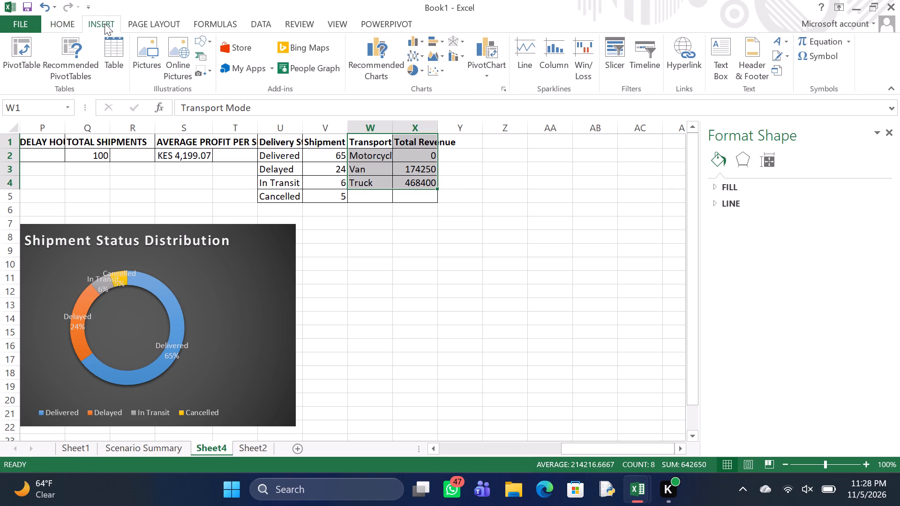
{"action": "left_click", "coordinate": [412, 36]}
{"action": "left_click", "coordinate": [427, 92]}
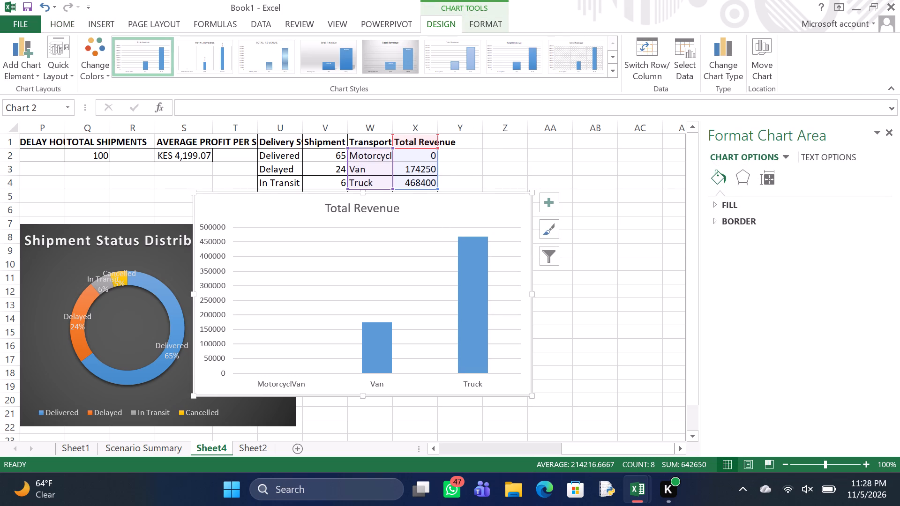
Recolour the Total Revenue column chart with the third Colorful palette, which starts with orange.
{"action": "left_click", "coordinate": [97, 69]}
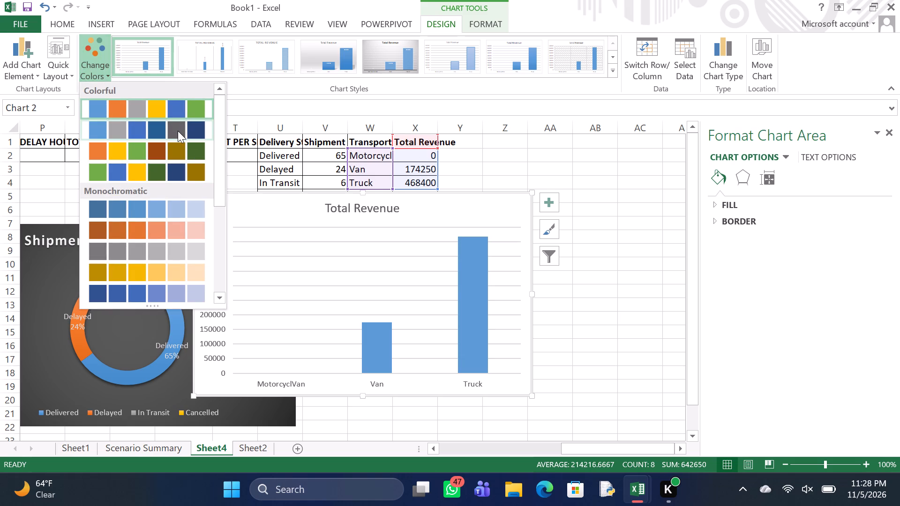
{"action": "left_click", "coordinate": [162, 150]}
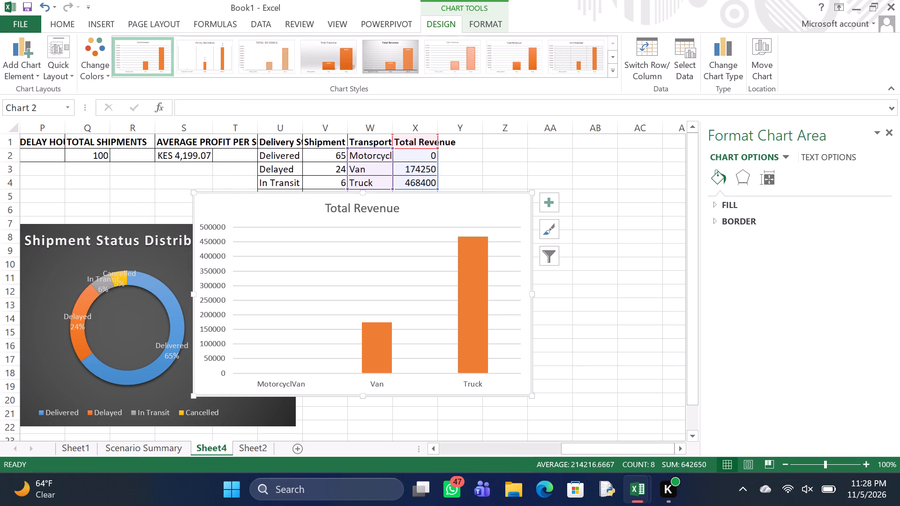
{"action": "scroll", "coordinate": [436, 220], "scroll_direction": "down", "scroll_amount": 1}
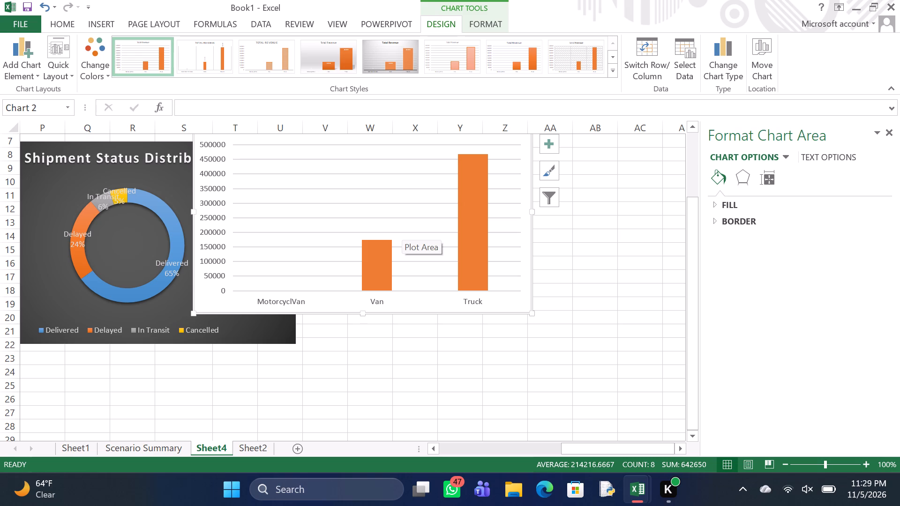
Move the Total Revenue column chart beside the shipment status doughnut chart, spanning about V7 to AC22.
{"action": "left_click_drag", "start_coordinate": [416, 227], "coordinate": [407, 231]}
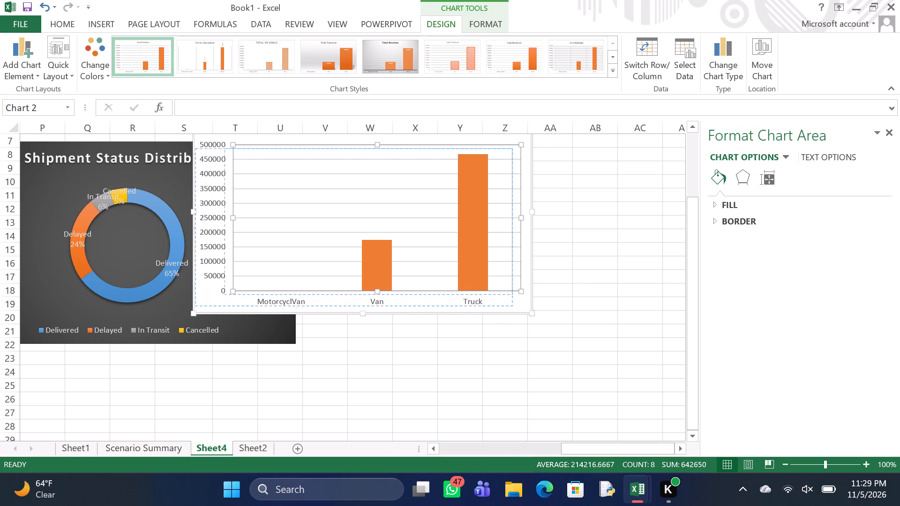
{"action": "left_click_drag", "start_coordinate": [407, 231], "coordinate": [418, 231]}
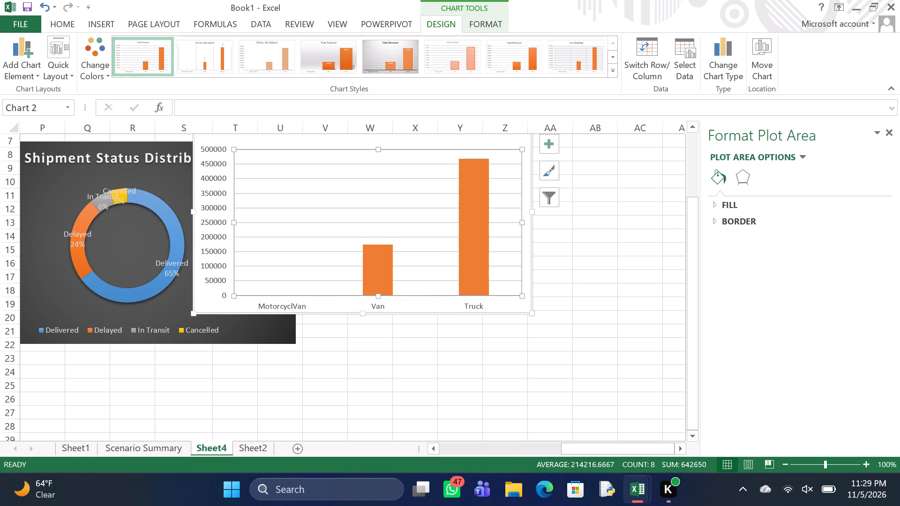
{"action": "left_click", "coordinate": [418, 231]}
{"action": "left_click_drag", "start_coordinate": [418, 231], "coordinate": [421, 239]}
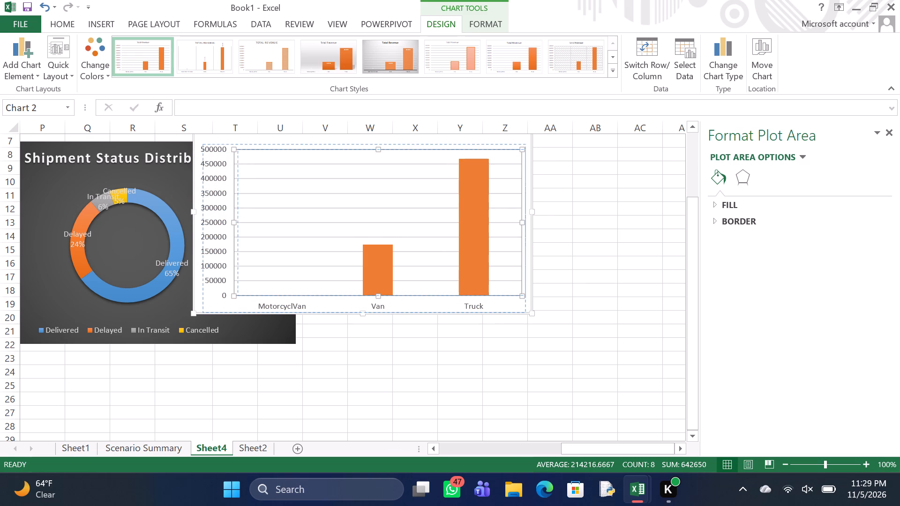
{"action": "left_click_drag", "start_coordinate": [421, 239], "coordinate": [417, 238]}
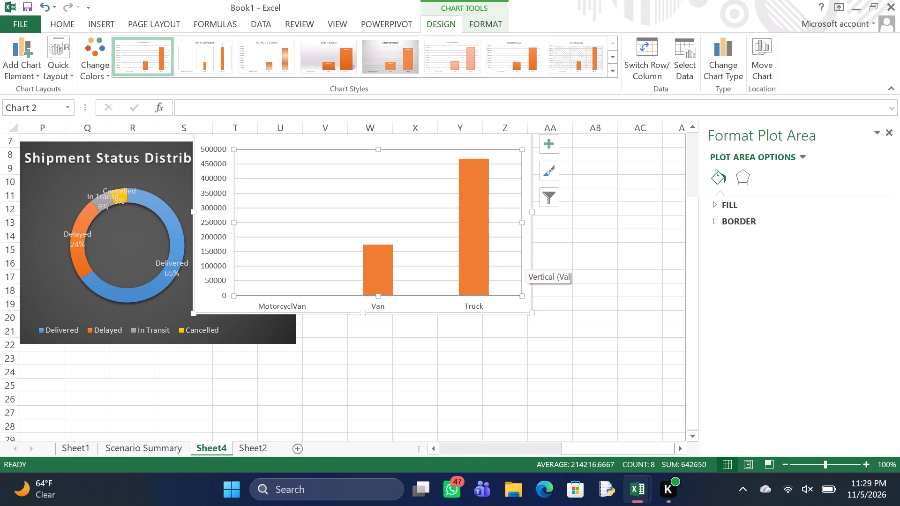
{"action": "left_click_drag", "start_coordinate": [525, 257], "coordinate": [637, 287]}
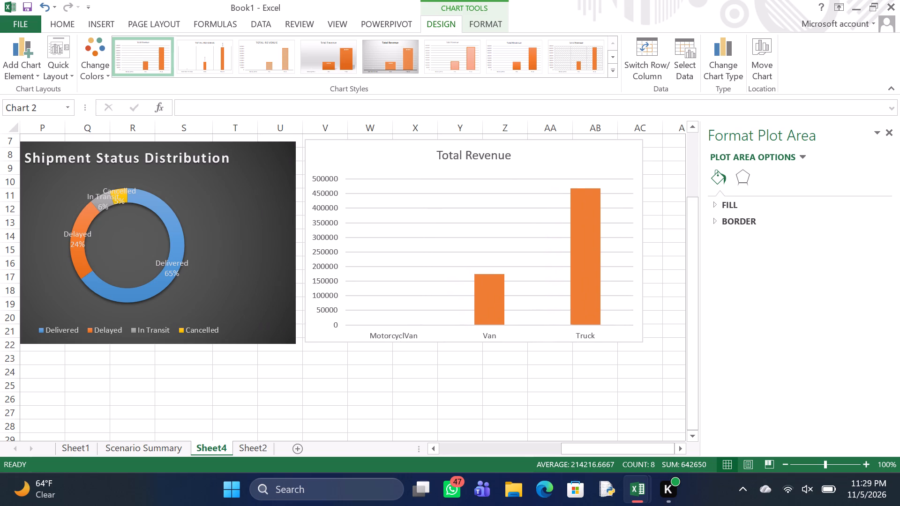
{"action": "left_click_drag", "start_coordinate": [637, 287], "coordinate": [641, 290]}
Change the column chart's title to "REVENUE BY TRANSPORT MODE".
{"action": "scroll", "coordinate": [641, 290], "scroll_direction": "left", "scroll_amount": 2}
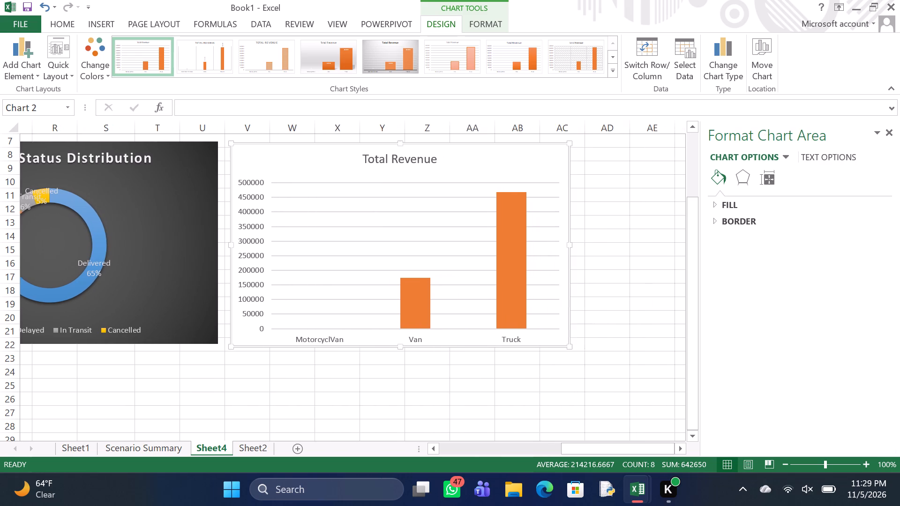
{"action": "scroll", "coordinate": [641, 290], "scroll_direction": "left", "scroll_amount": 1}
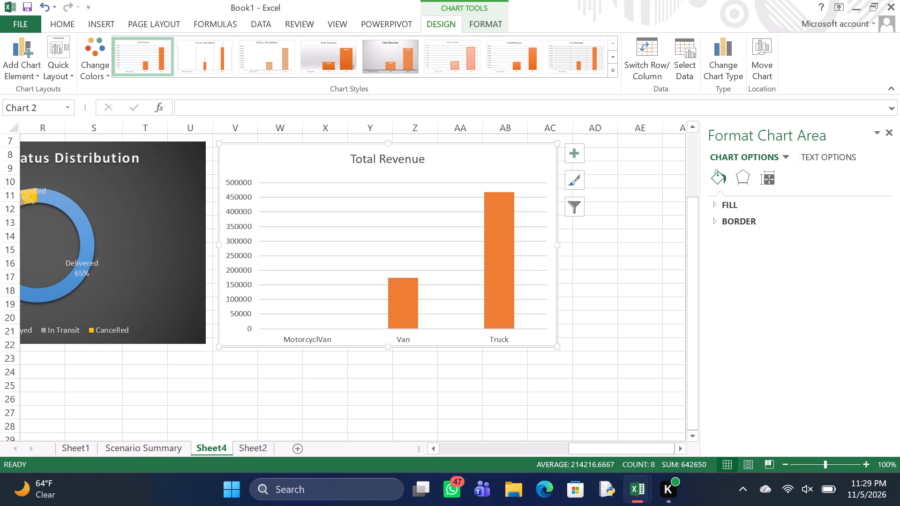
{"action": "left_click", "coordinate": [425, 162]}
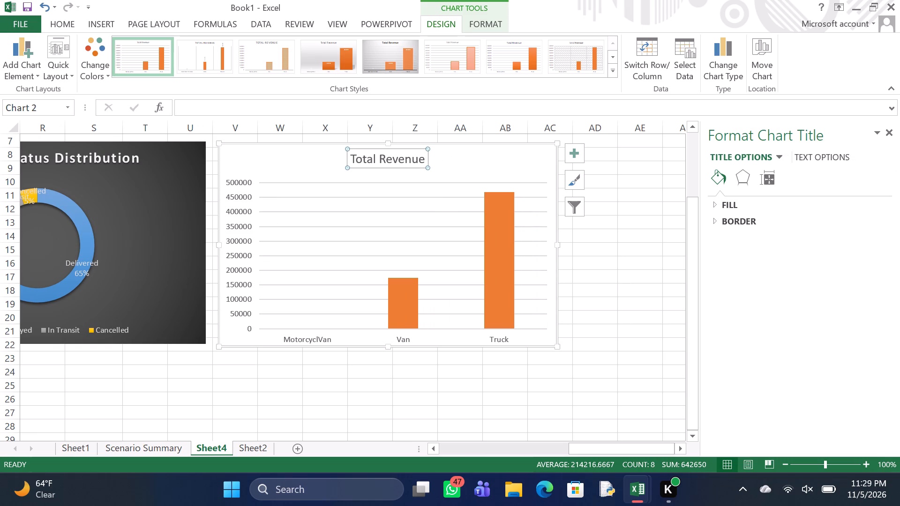
{"action": "left_click", "coordinate": [424, 157]}
{"action": "key", "text": "BackSpace"}
{"action": "key", "text": "BackSpace"}
{"action": "key", "text": "BackSpace"}
{"action": "key", "text": "BackSpace"}
{"action": "key", "text": "BackSpace"}
{"action": "key", "text": "BackSpace"}
{"action": "key", "text": "BackSpace"}
{"action": "key", "text": "BackSpace"}
{"action": "key", "text": "BackSpace"}
{"action": "key", "text": "BackSpace"}
{"action": "key", "text": "BackSpace"}
{"action": "key", "text": "BackSpace"}
{"action": "key", "text": "BackSpace"}
{"action": "key", "text": "BackSpace"}
{"action": "key", "text": "BackSpace"}
{"action": "key", "text": "BackSpace"}
{"action": "key", "text": "BackSpace"}
{"action": "key", "text": "BackSpace"}
{"action": "key", "text": "BackSpace"}
{"action": "key", "text": "BackSpace"}
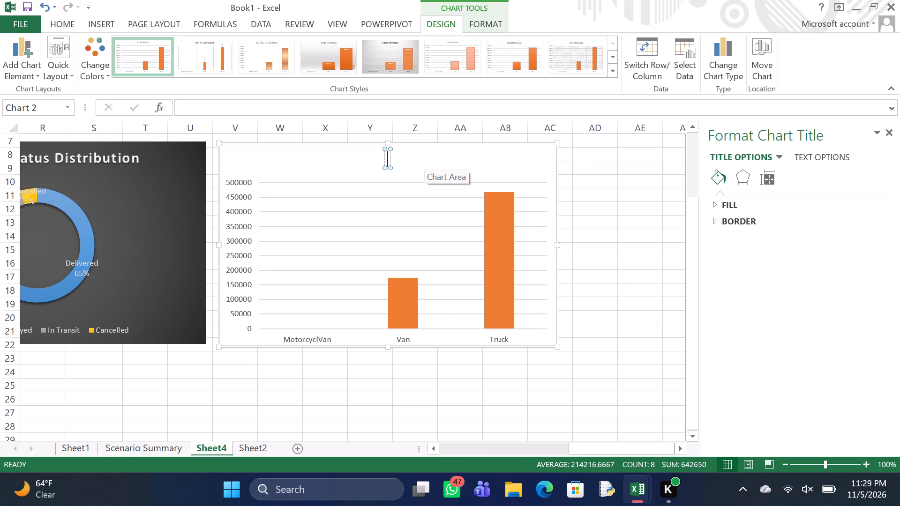
{"action": "key", "text": "r"}
{"action": "type", "text": "EVE"}
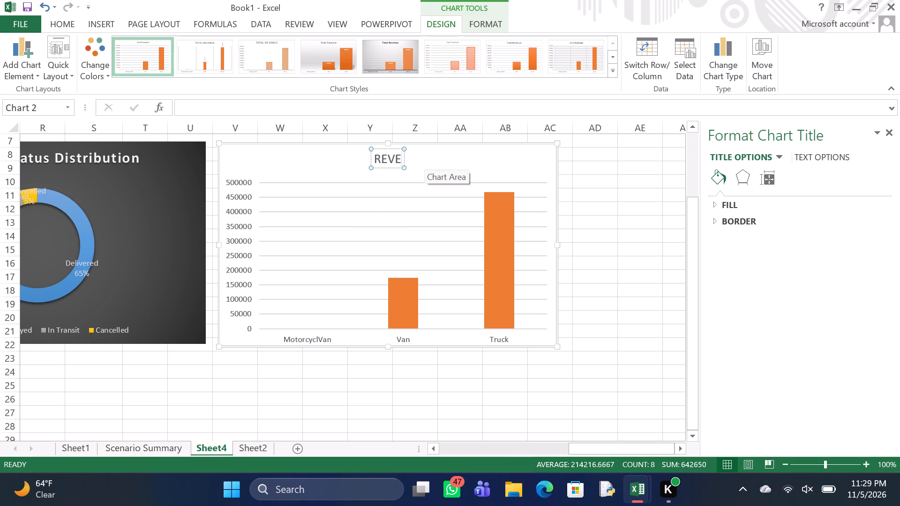
{"action": "type", "text": "NUE"}
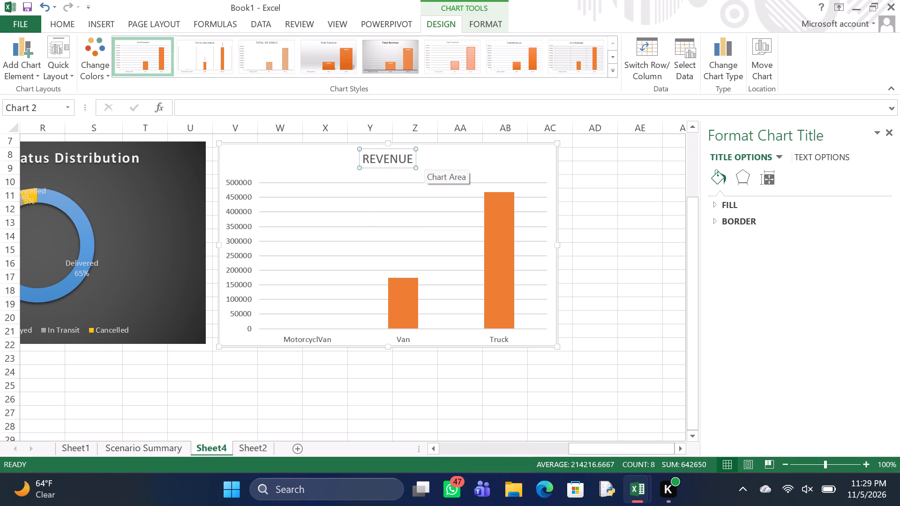
{"action": "key", "text": "space"}
{"action": "key", "text": "b"}
{"action": "key", "text": "y"}
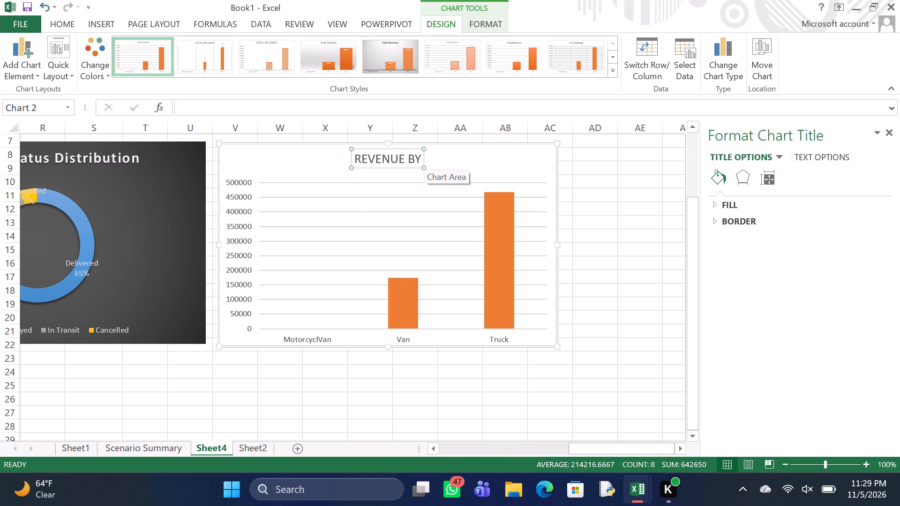
{"action": "key", "text": "space"}
{"action": "key", "text": "t"}
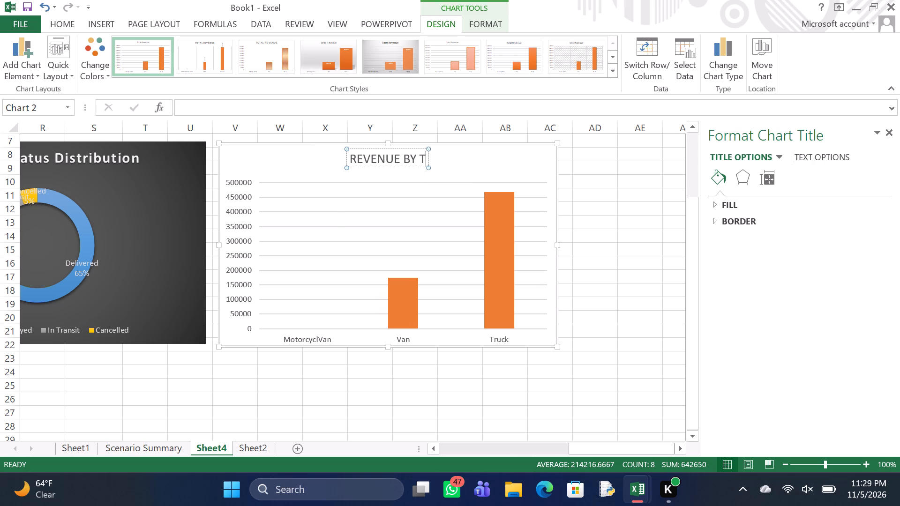
{"action": "key", "text": "t"}
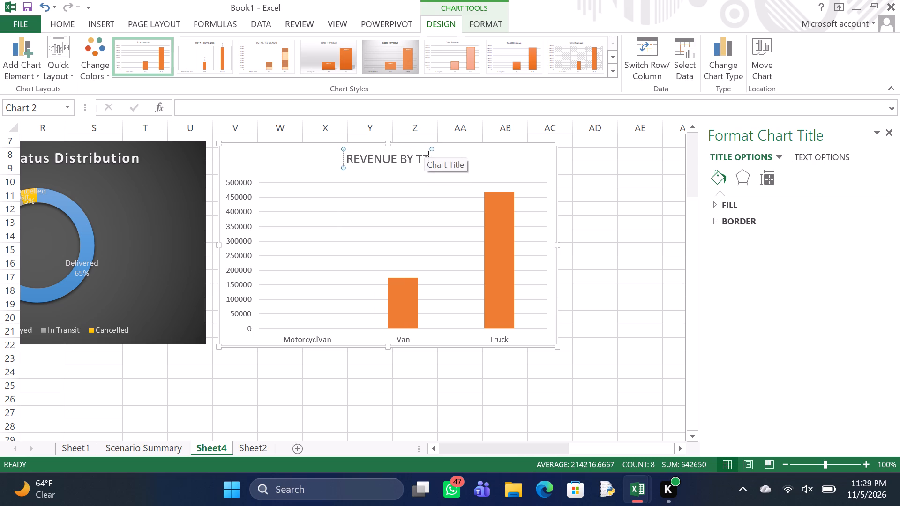
{"action": "key", "text": "BackSpace"}
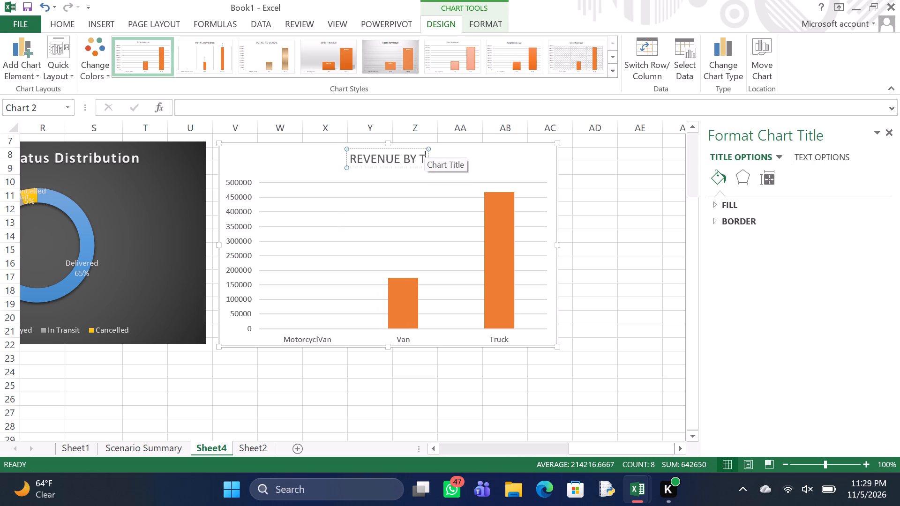
{"action": "type", "text": "RANSPORT"}
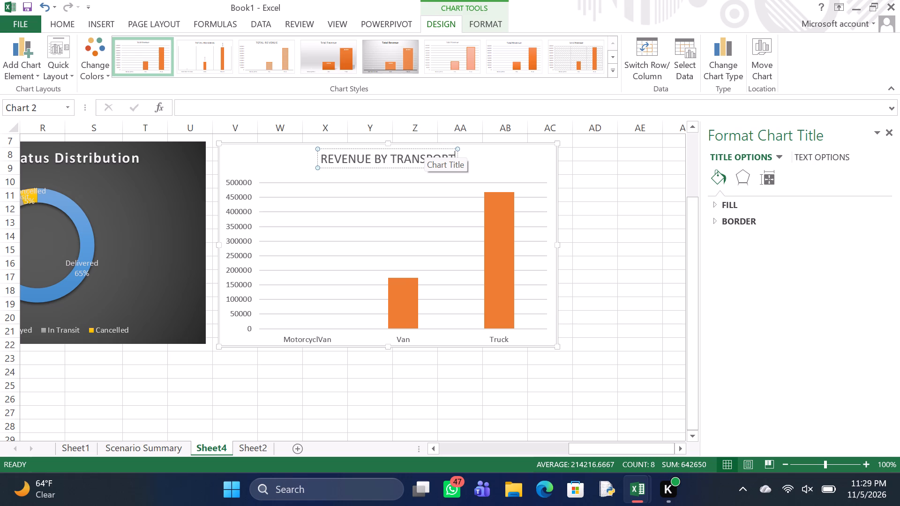
{"action": "key", "text": "space"}
{"action": "type", "text": "MODE"}
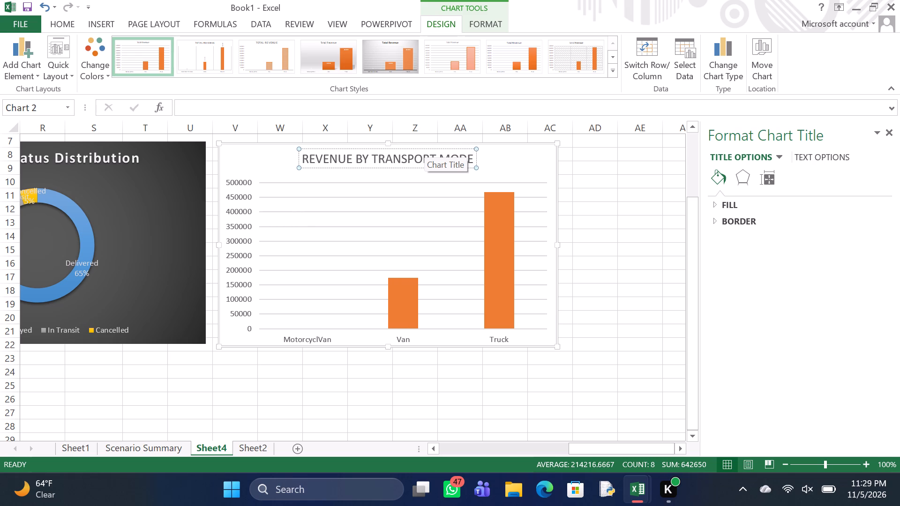
{"action": "left_click", "coordinate": [609, 166]}
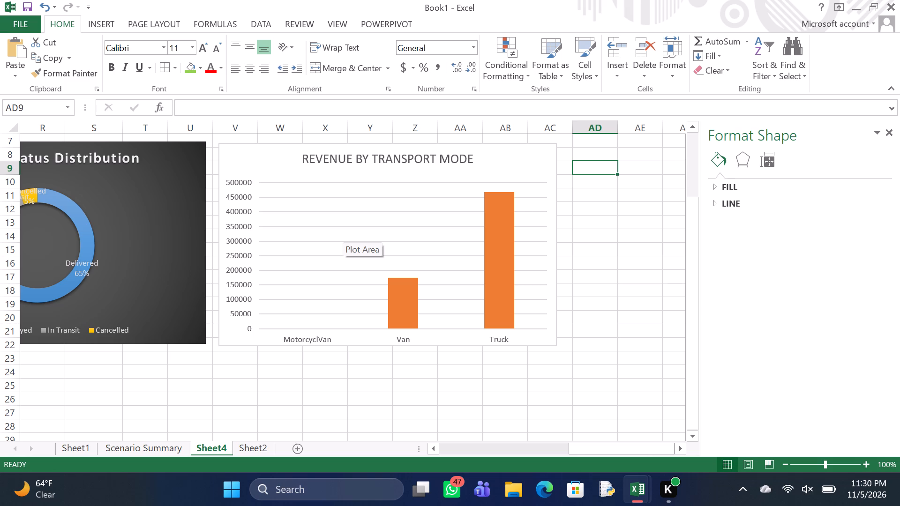
Create a PivotTable on a new worksheet from the Sheet1 data range R1:AB101.
{"action": "left_click", "coordinate": [83, 446]}
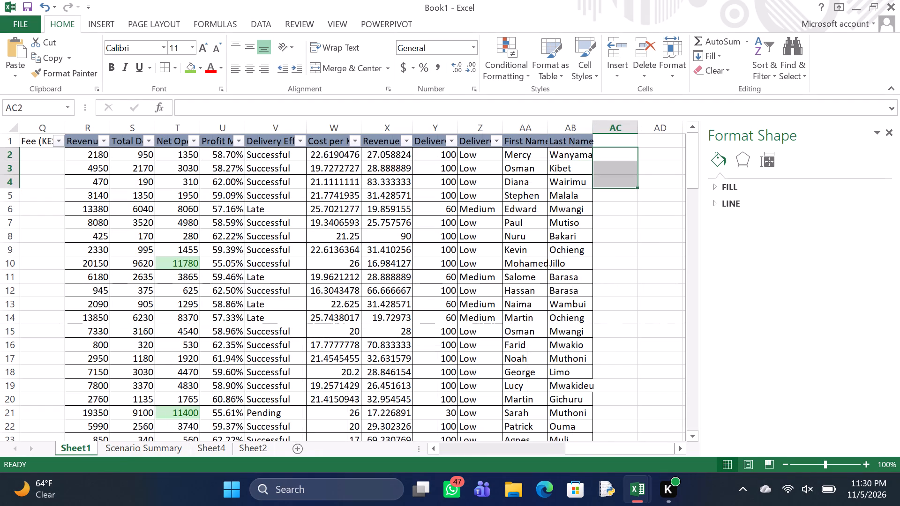
{"action": "left_click", "coordinate": [182, 353]}
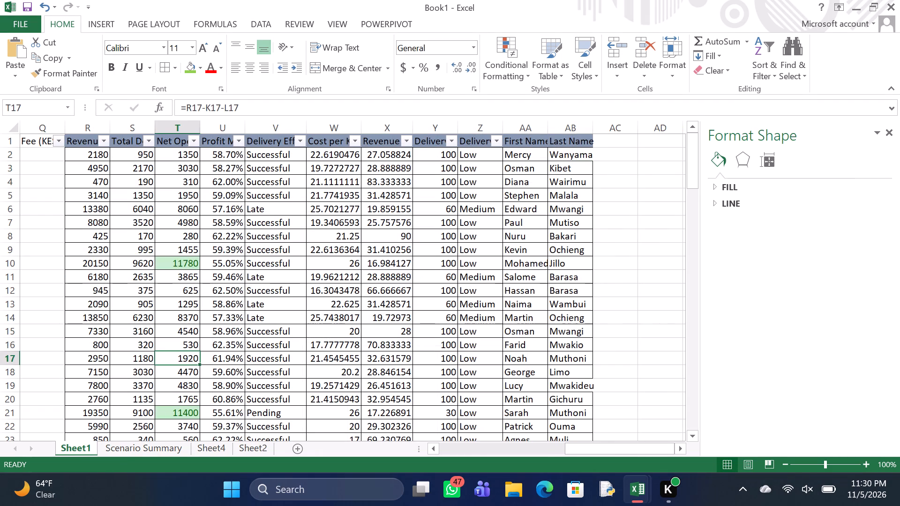
{"action": "left_click", "coordinate": [109, 15]}
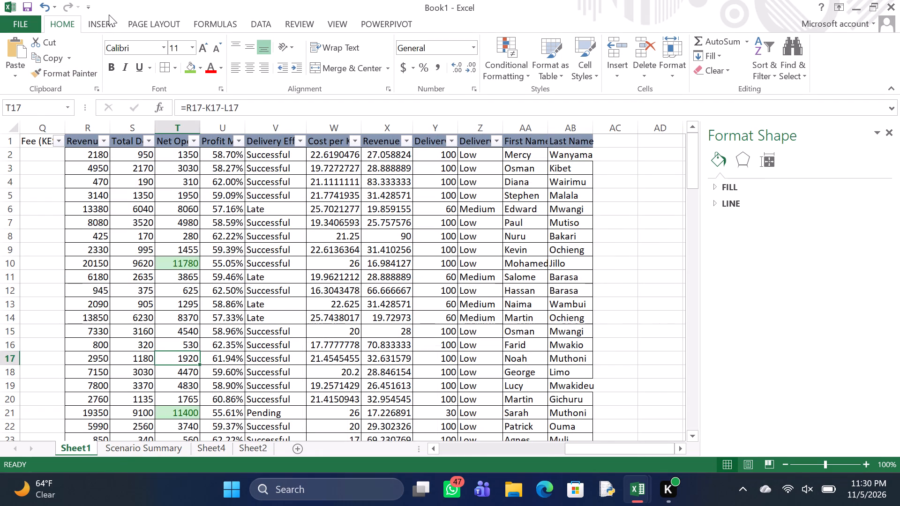
{"action": "left_click", "coordinate": [109, 15]}
{"action": "left_click", "coordinate": [103, 20]}
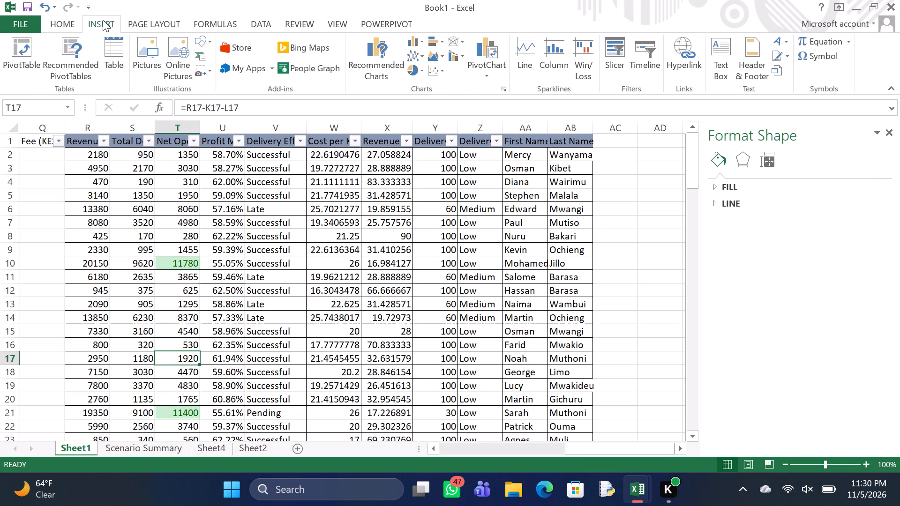
{"action": "left_click", "coordinate": [32, 55]}
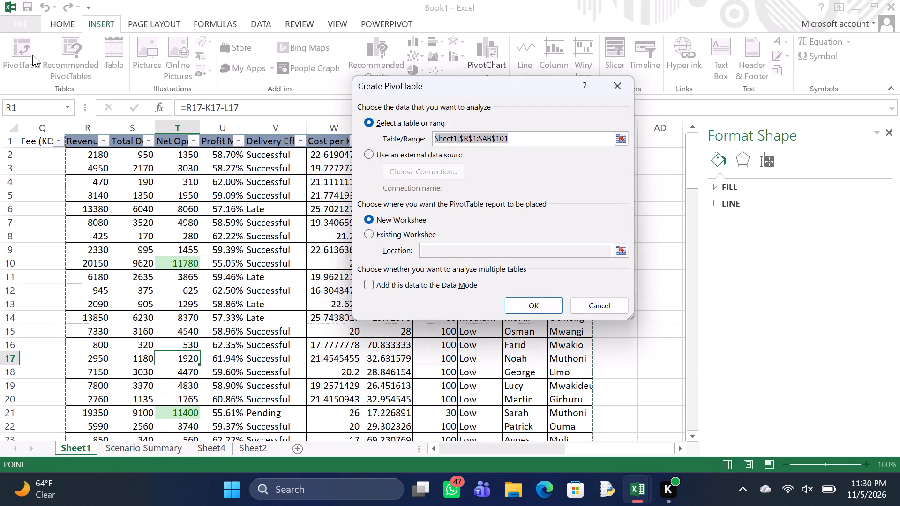
{"action": "left_click", "coordinate": [32, 55]}
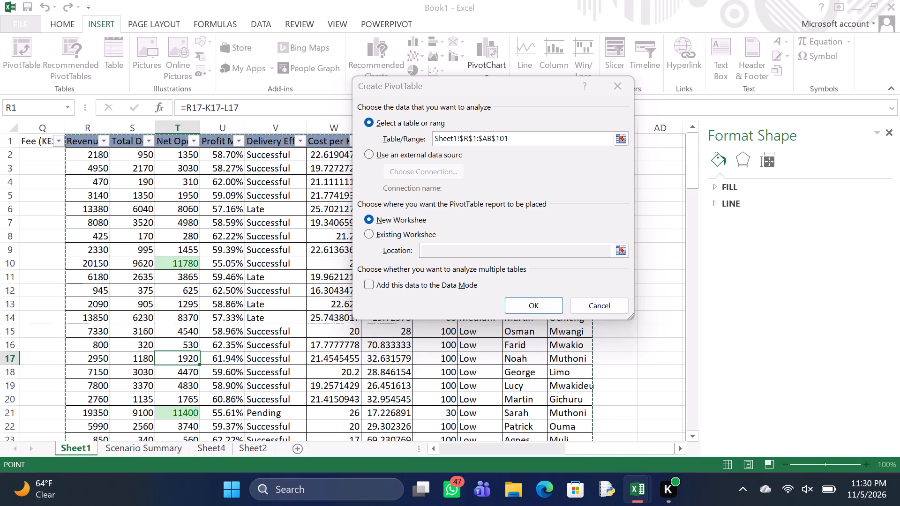
{"action": "left_click", "coordinate": [536, 308]}
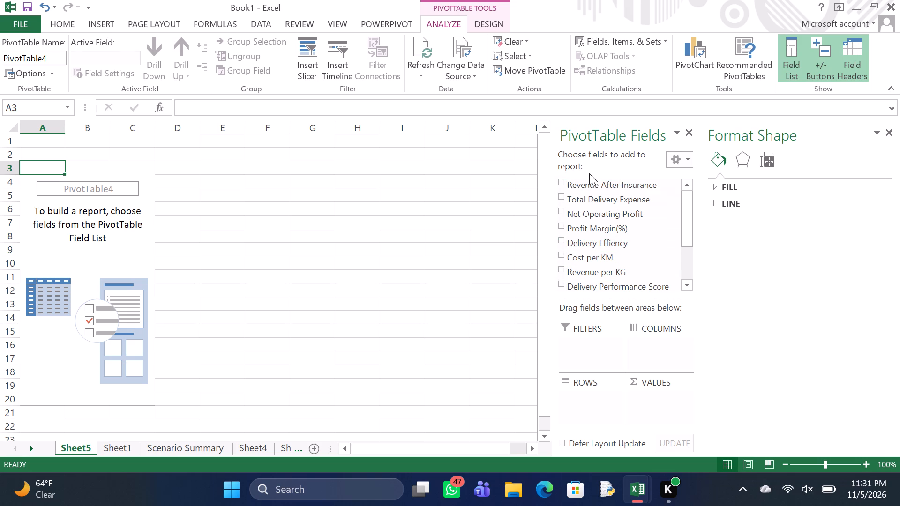
Look through the available fields of the new, empty PivotTable on Sheet5.
{"action": "scroll", "coordinate": [606, 197], "scroll_direction": "up", "scroll_amount": 3}
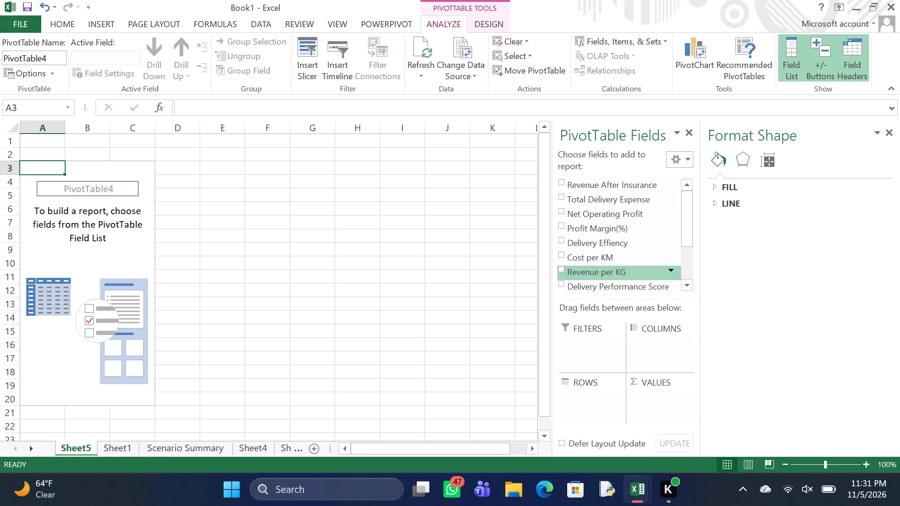
{"action": "left_click", "coordinate": [689, 286]}
{"action": "left_click", "coordinate": [689, 286]}
{"action": "left_click", "coordinate": [689, 286]}
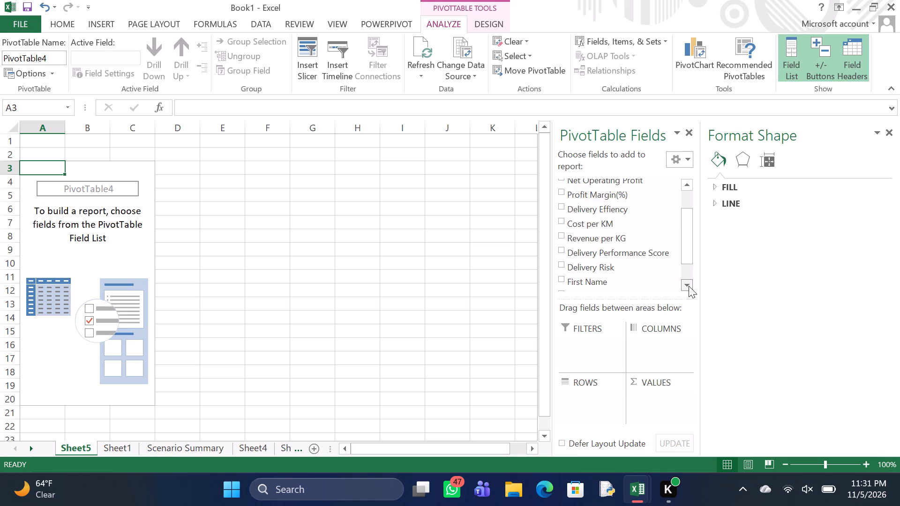
{"action": "left_click", "coordinate": [689, 286]}
{"action": "left_click", "coordinate": [689, 286]}
{"action": "left_click", "coordinate": [689, 286]}
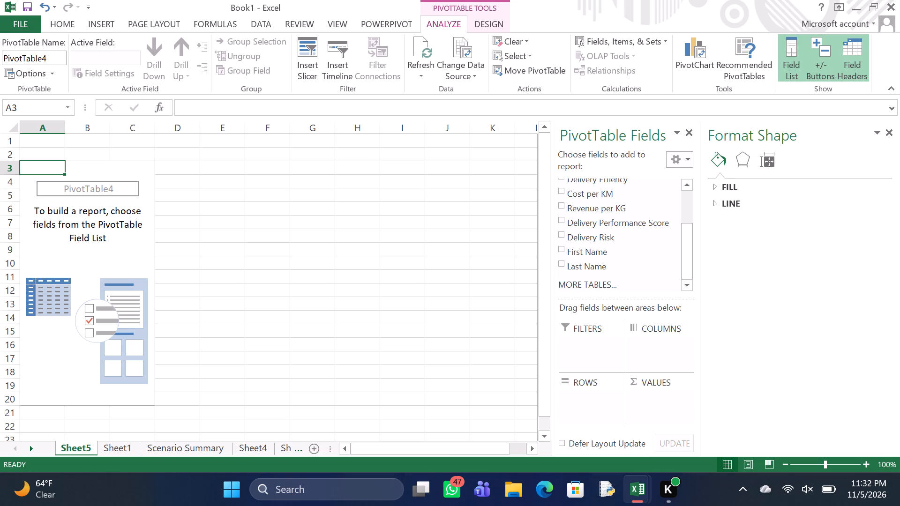
Review the shipment column headers on Sheet1 and return to the PivotTable on Sheet5.
{"action": "left_click", "coordinate": [125, 453]}
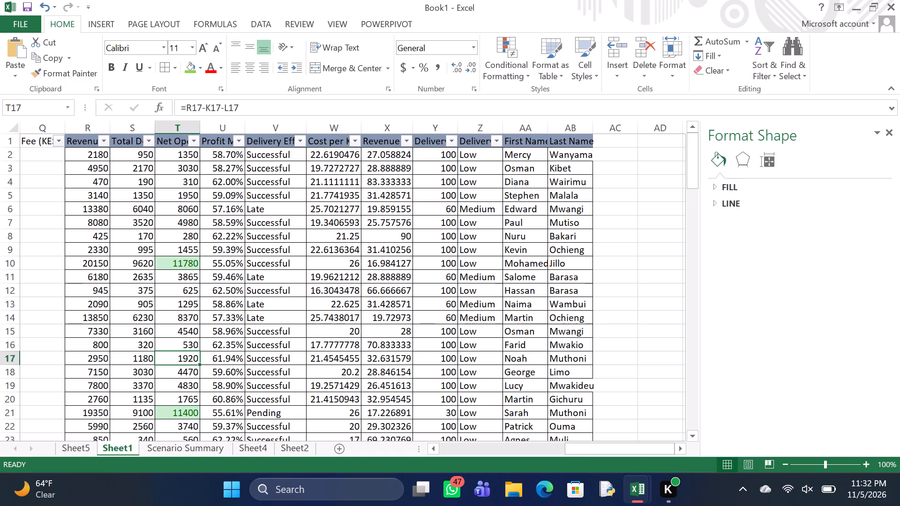
{"action": "scroll", "coordinate": [521, 224], "scroll_direction": "right", "scroll_amount": 11}
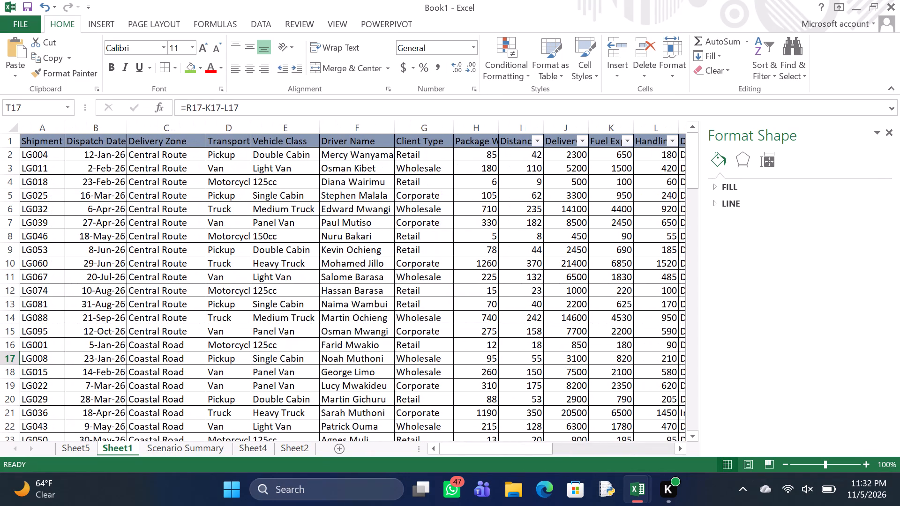
{"action": "scroll", "coordinate": [242, 167], "scroll_direction": "left", "scroll_amount": 1}
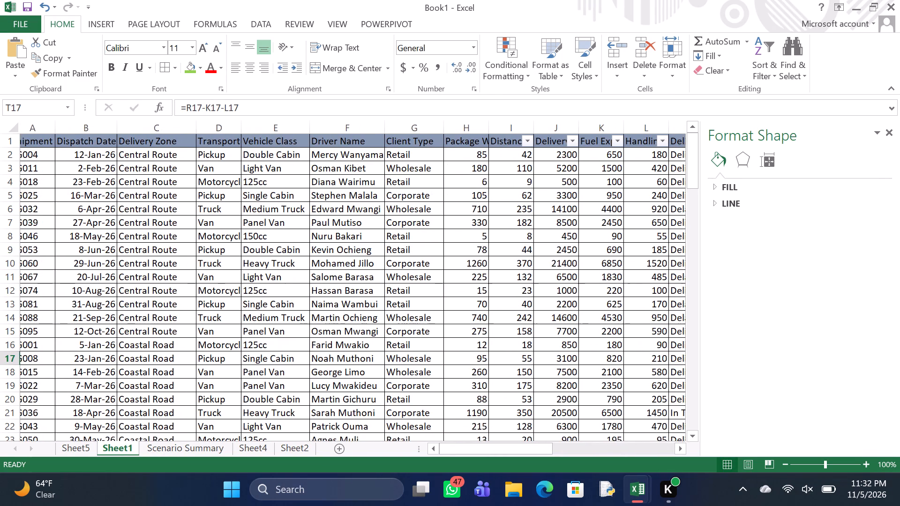
{"action": "scroll", "coordinate": [242, 167], "scroll_direction": "left", "scroll_amount": 2}
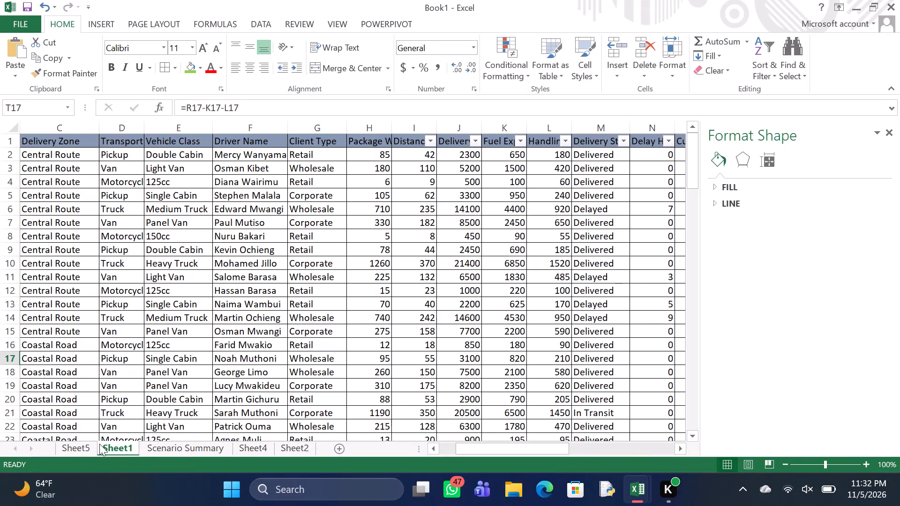
{"action": "left_click", "coordinate": [84, 444]}
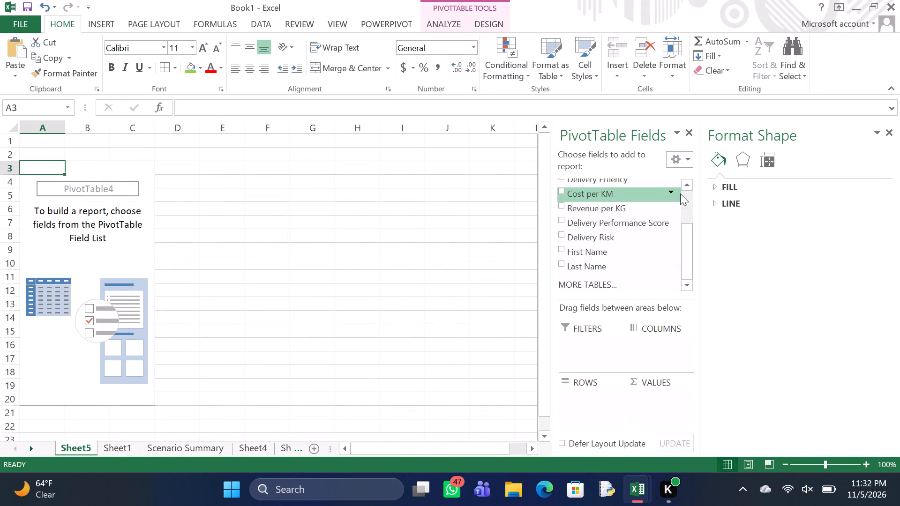
Examine the full Sheet5 PivotTable field list again for the shipment fields needed in the report.
{"action": "left_click", "coordinate": [688, 181]}
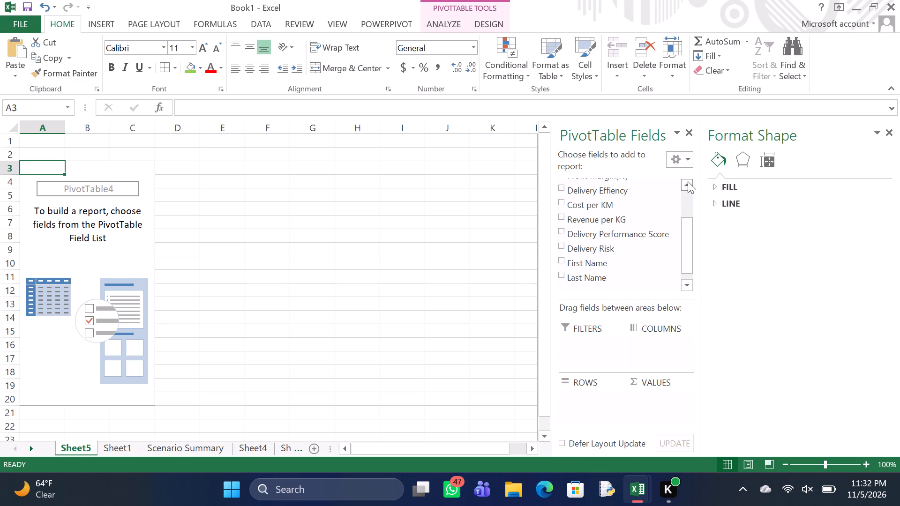
{"action": "left_click", "coordinate": [688, 181]}
{"action": "left_click", "coordinate": [688, 181]}
{"action": "left_click", "coordinate": [688, 181]}
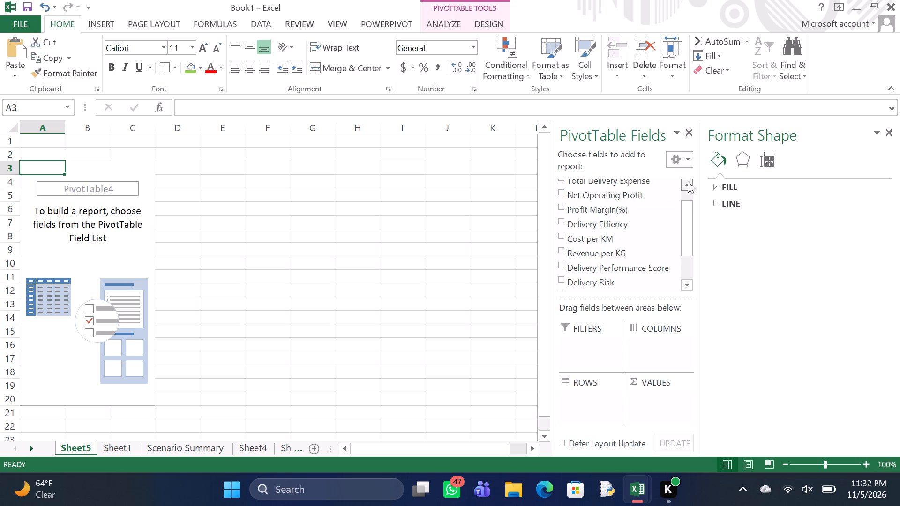
{"action": "left_click", "coordinate": [688, 181]}
{"action": "left_click", "coordinate": [688, 181]}
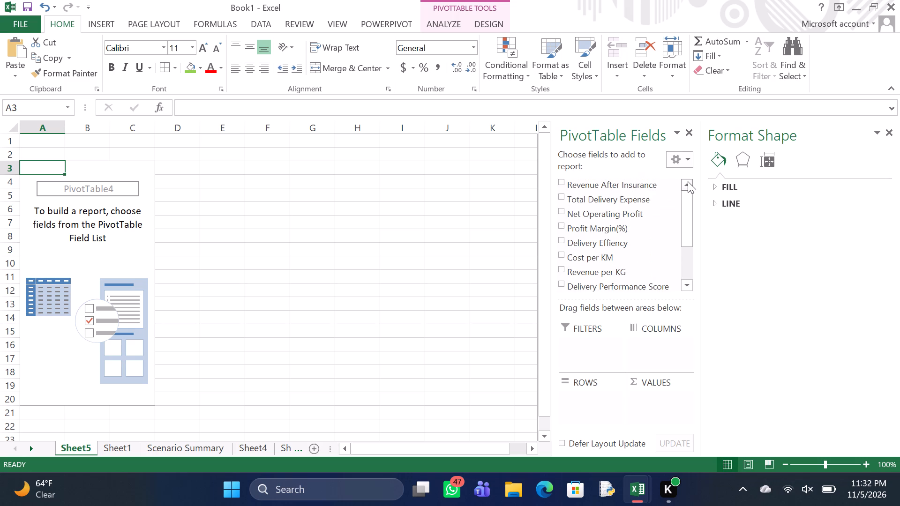
{"action": "left_click", "coordinate": [688, 181]}
{"action": "triple_click", "coordinate": [688, 181]}
{"action": "left_click", "coordinate": [688, 181]}
{"action": "left_click_drag", "start_coordinate": [688, 181], "coordinate": [663, 190]}
{"action": "left_click_drag", "start_coordinate": [663, 190], "coordinate": [586, 260]}
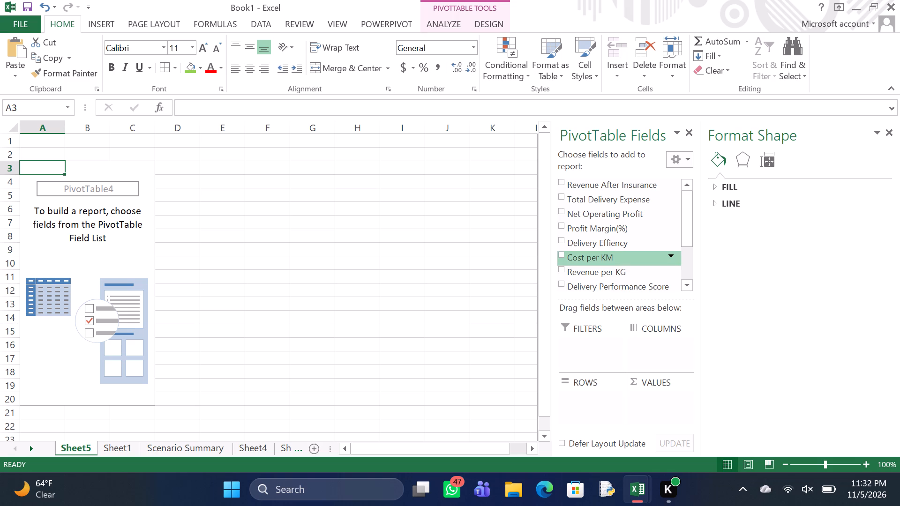
{"action": "scroll", "coordinate": [586, 260], "scroll_direction": "down", "scroll_amount": 1}
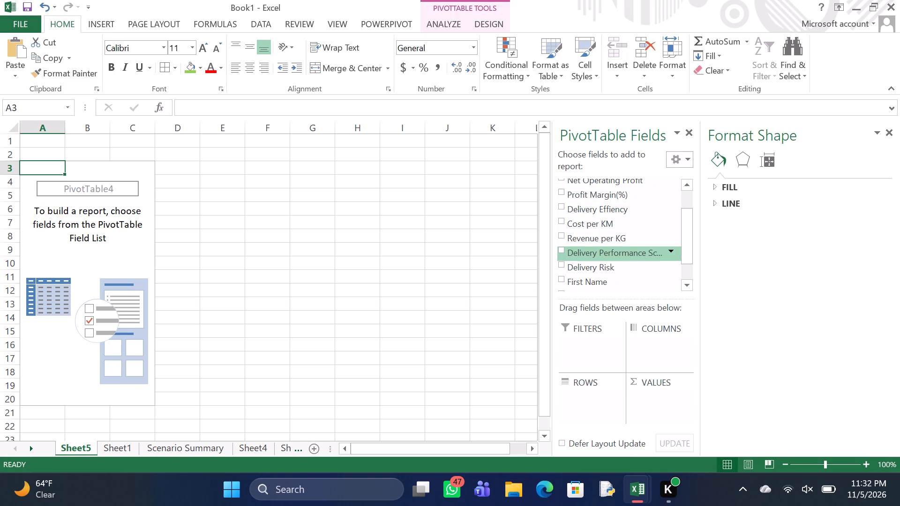
{"action": "scroll", "coordinate": [586, 260], "scroll_direction": "down", "scroll_amount": 1}
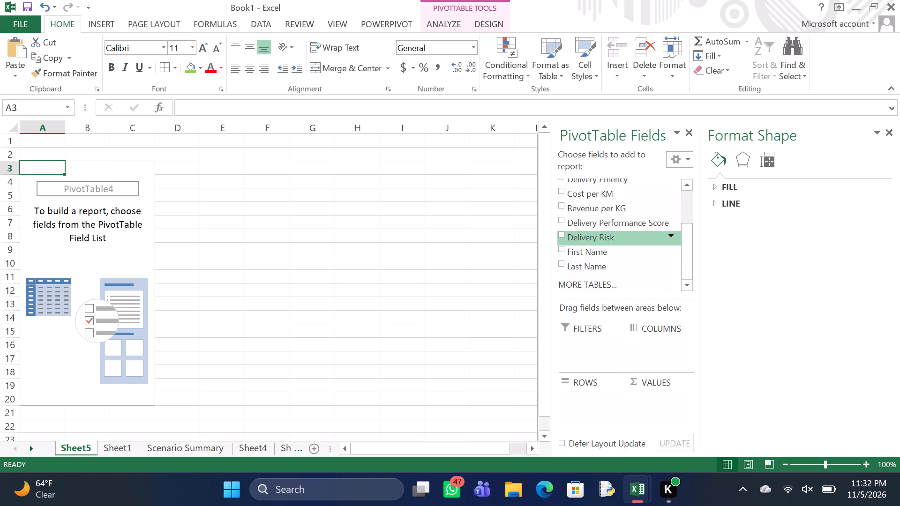
{"action": "triple_click", "coordinate": [688, 285]}
{"action": "left_click", "coordinate": [688, 285]}
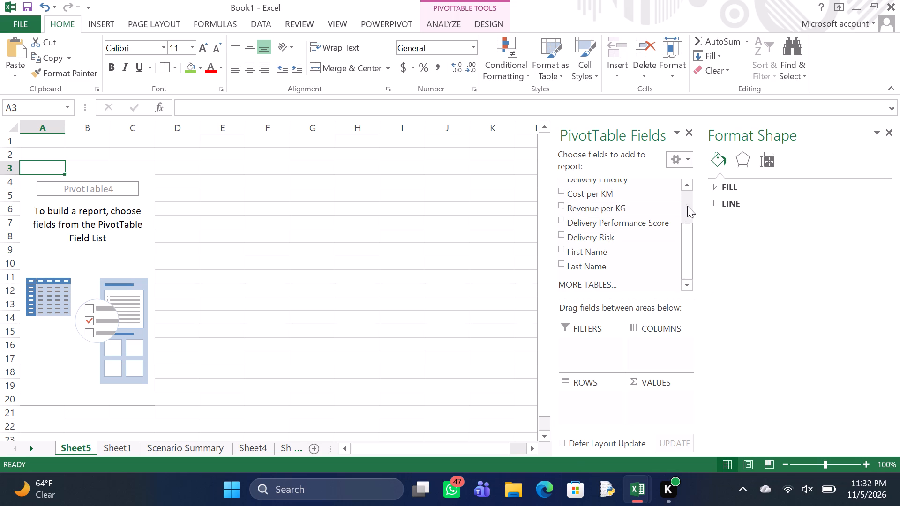
{"action": "left_click", "coordinate": [690, 184]}
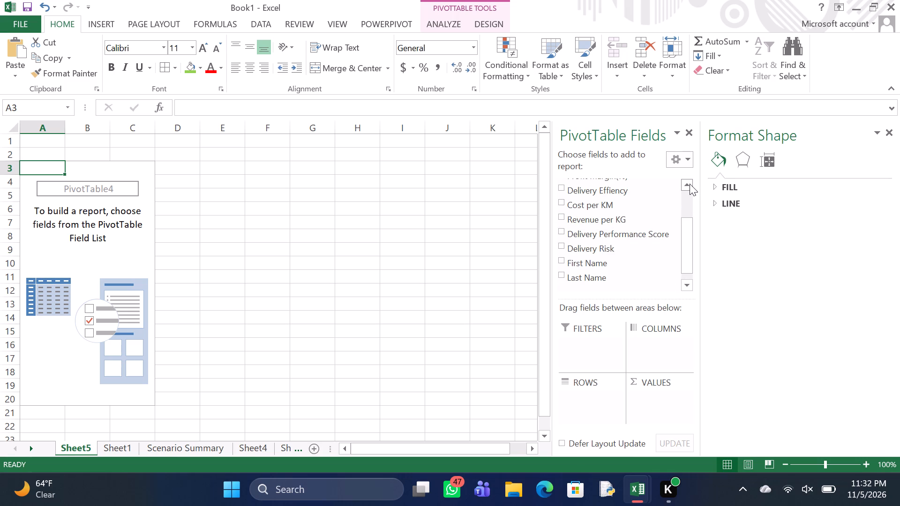
{"action": "left_click", "coordinate": [690, 184]}
{"action": "left_click", "coordinate": [690, 184]}
{"action": "left_click", "coordinate": [690, 184]}
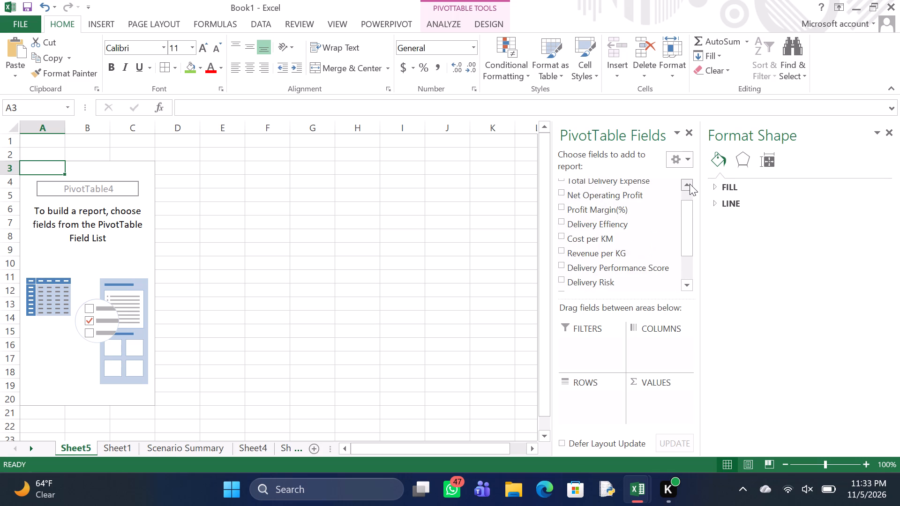
{"action": "left_click", "coordinate": [690, 184]}
{"action": "left_click", "coordinate": [690, 184]}
{"action": "left_click", "coordinate": [690, 184]}
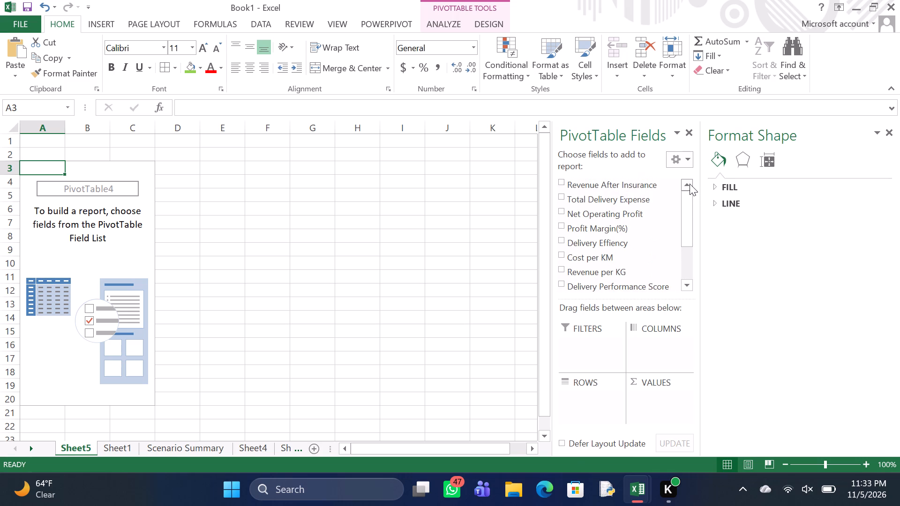
{"action": "triple_click", "coordinate": [690, 184]}
{"action": "left_click", "coordinate": [690, 184]}
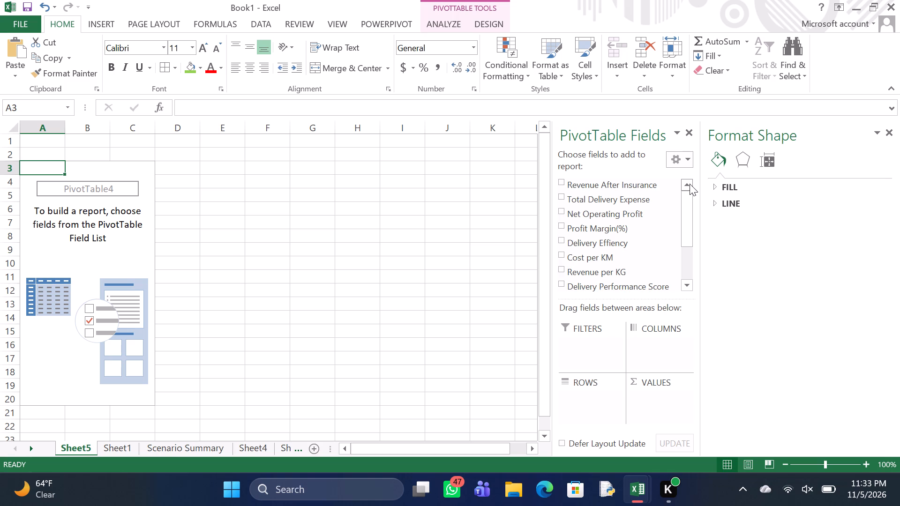
{"action": "left_click", "coordinate": [690, 184]}
{"action": "left_click", "coordinate": [690, 184]}
{"action": "left_click_drag", "start_coordinate": [690, 184], "coordinate": [598, 252]}
{"action": "left_click_drag", "start_coordinate": [598, 252], "coordinate": [593, 252]}
{"action": "scroll", "coordinate": [593, 252], "scroll_direction": "down", "scroll_amount": 1}
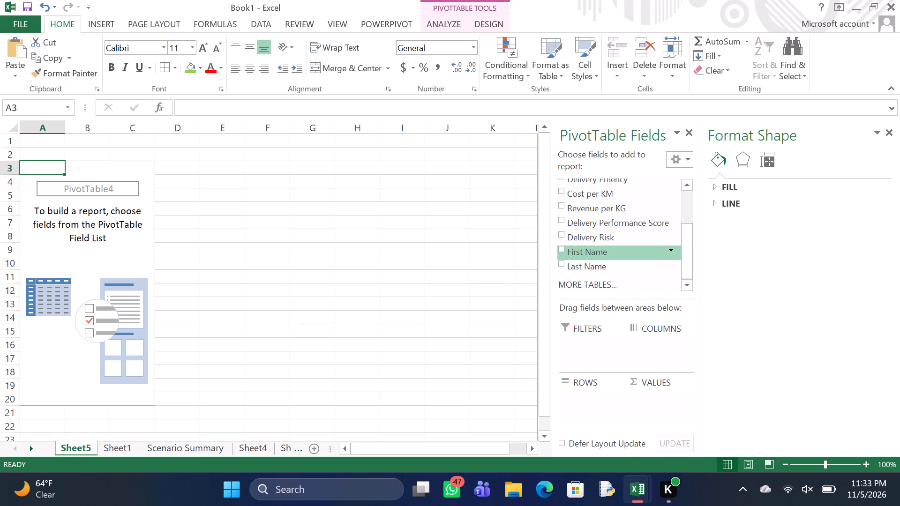
{"action": "scroll", "coordinate": [593, 252], "scroll_direction": "down", "scroll_amount": 2}
{"action": "scroll", "coordinate": [593, 252], "scroll_direction": "up", "scroll_amount": 9}
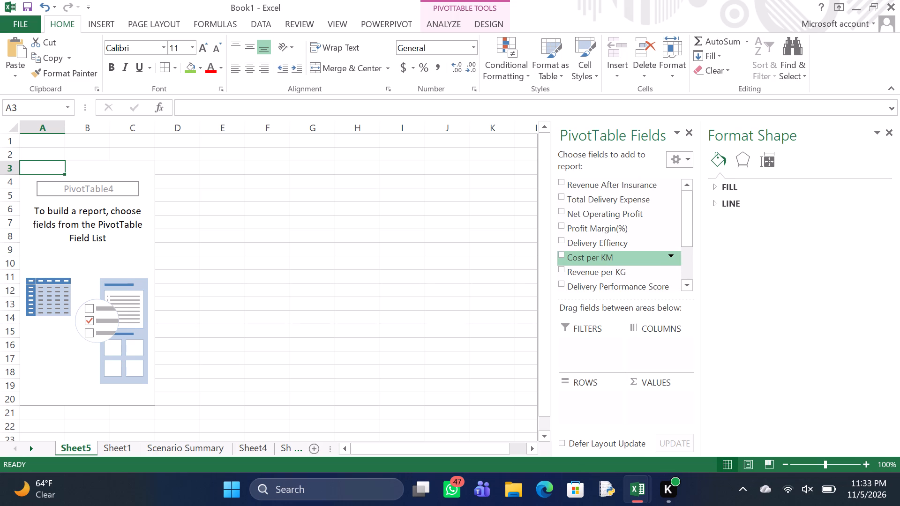
{"action": "scroll", "coordinate": [593, 252], "scroll_direction": "down", "scroll_amount": 1}
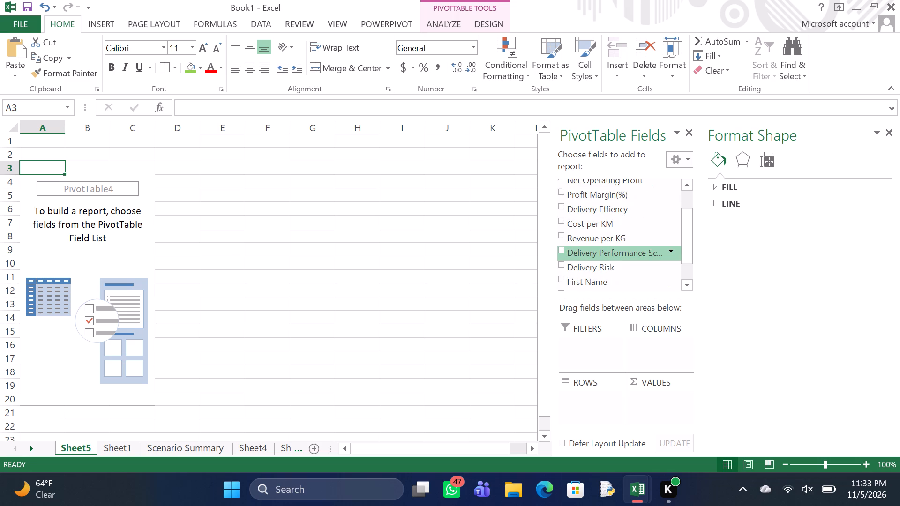
{"action": "scroll", "coordinate": [593, 252], "scroll_direction": "down", "scroll_amount": 2}
{"action": "scroll", "coordinate": [593, 252], "scroll_direction": "up", "scroll_amount": 4}
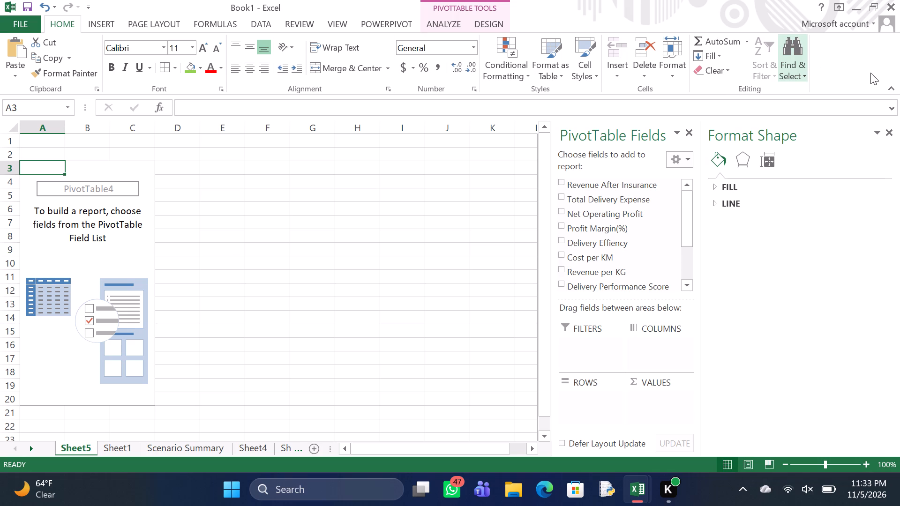
{"action": "scroll", "coordinate": [620, 206], "scroll_direction": "up", "scroll_amount": 4}
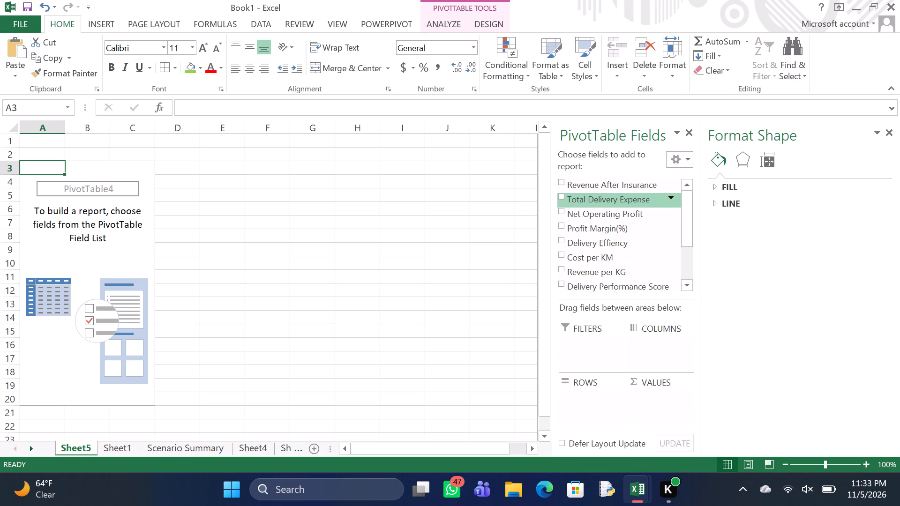
{"action": "scroll", "coordinate": [620, 206], "scroll_direction": "up", "scroll_amount": 1}
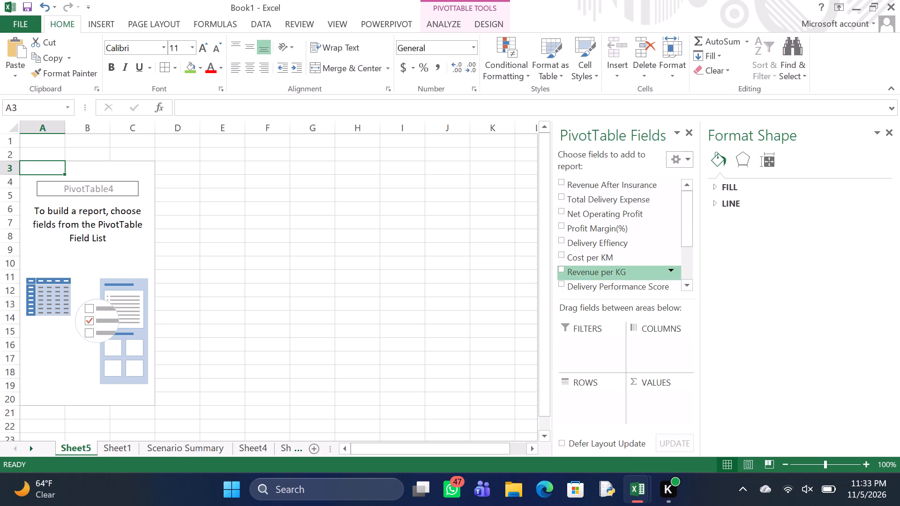
Use More Tables to create a new PivotTable based on the Data Model.
{"action": "scroll", "coordinate": [611, 285], "scroll_direction": "down", "scroll_amount": 2}
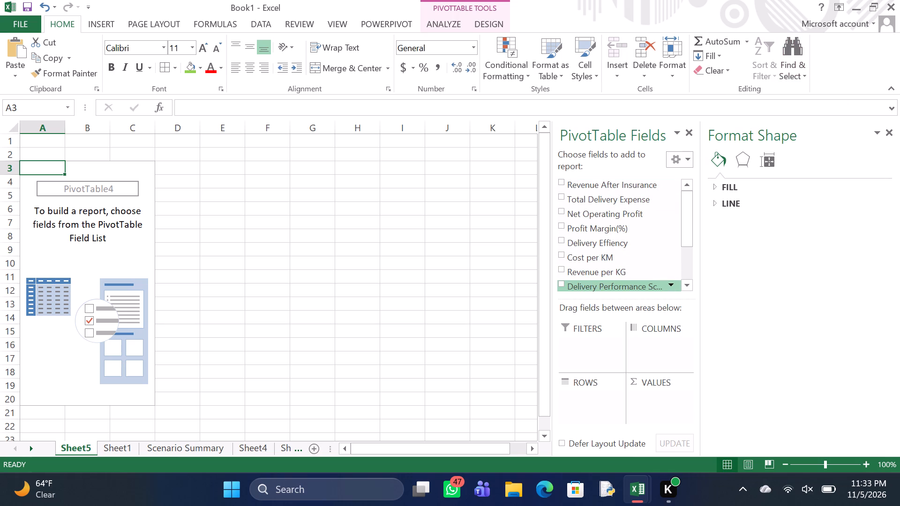
{"action": "left_click", "coordinate": [602, 285]}
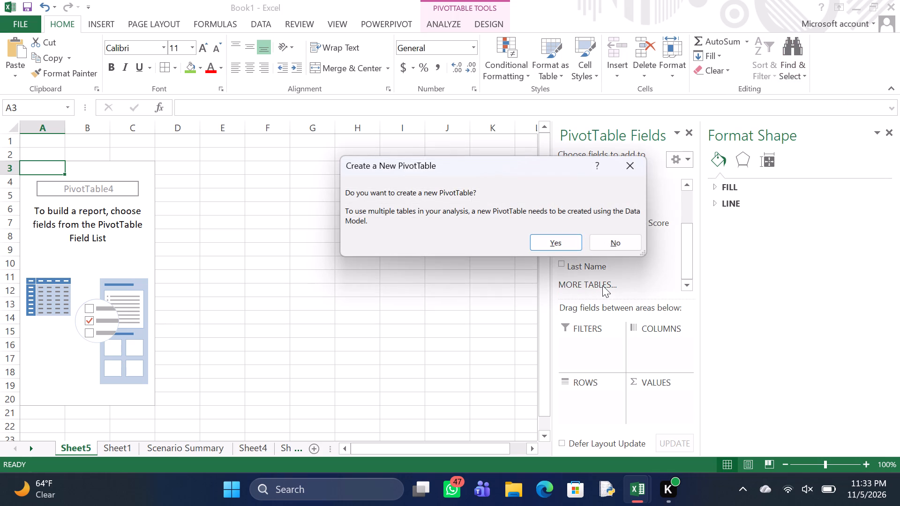
{"action": "left_click", "coordinate": [555, 238]}
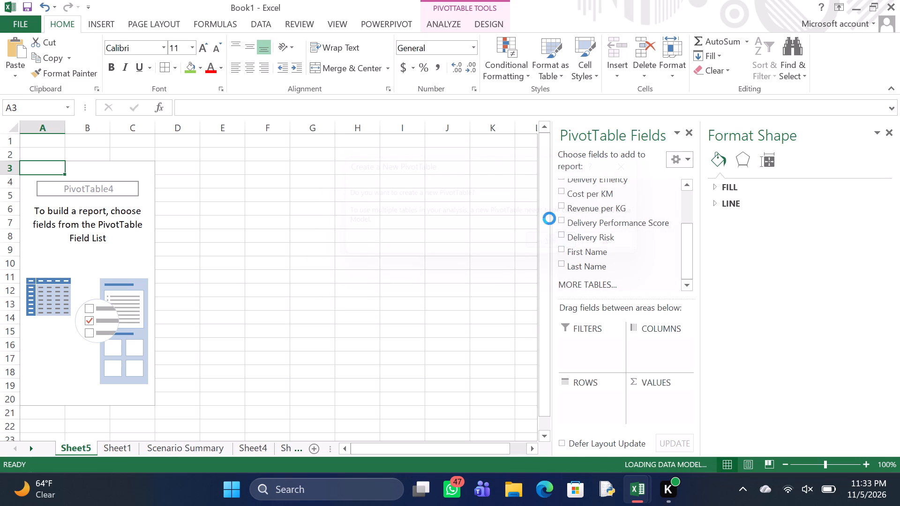
{"action": "scroll", "coordinate": [634, 283], "scroll_direction": "up", "scroll_amount": 1}
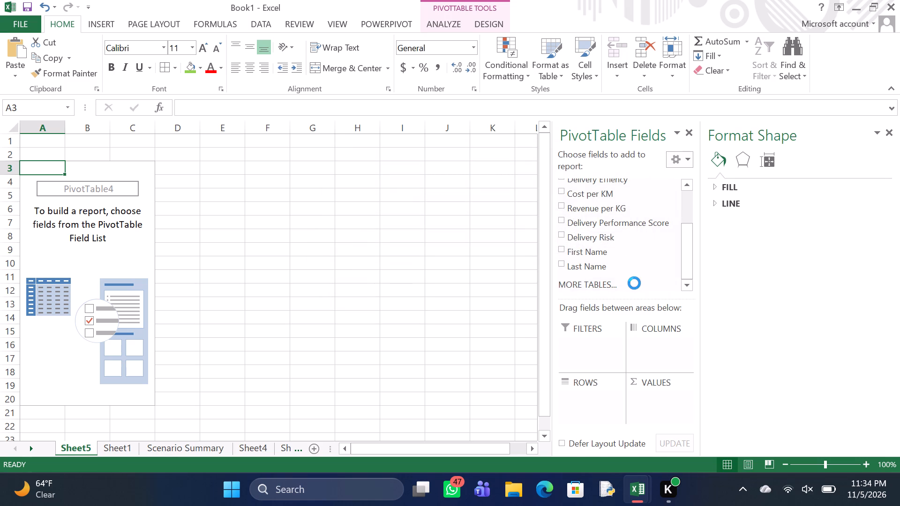
{"action": "scroll", "coordinate": [634, 283], "scroll_direction": "up", "scroll_amount": 9}
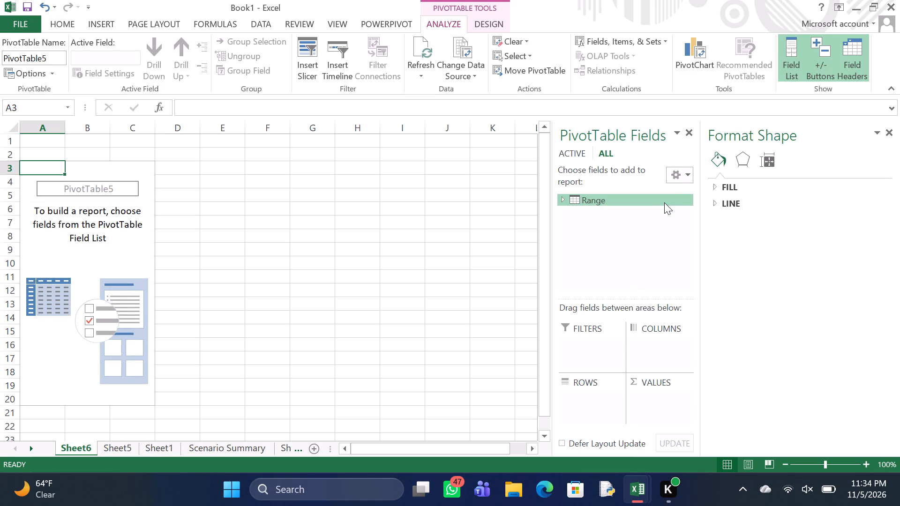
Set the PivotTable field list layout to Fields Section and Areas Section Side-By-Side.
{"action": "left_click", "coordinate": [685, 173]}
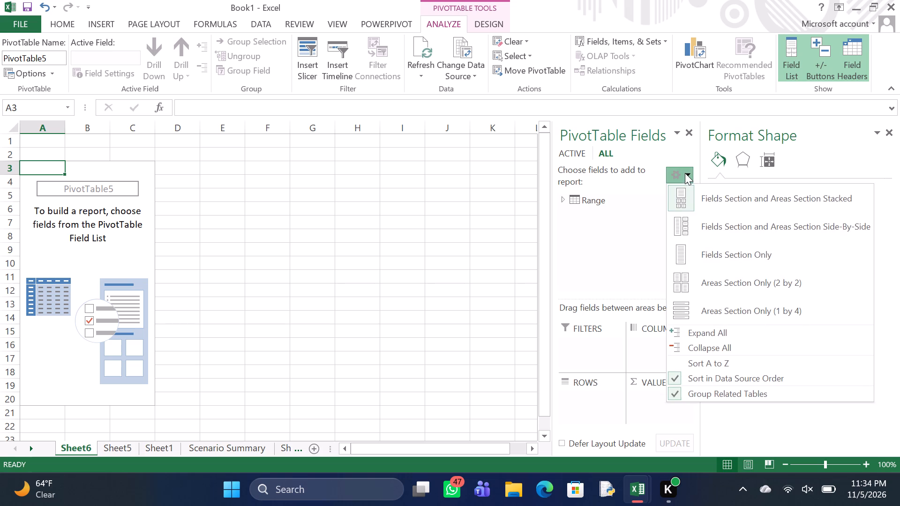
{"action": "left_click", "coordinate": [735, 221]}
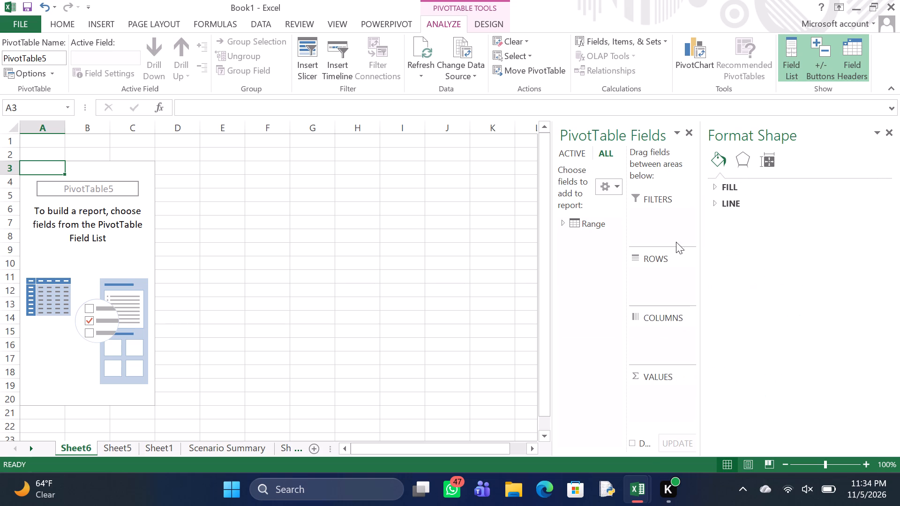
Set the PivotTable field list layout back to Fields Section and Areas Section Stacked.
{"action": "left_click", "coordinate": [615, 186]}
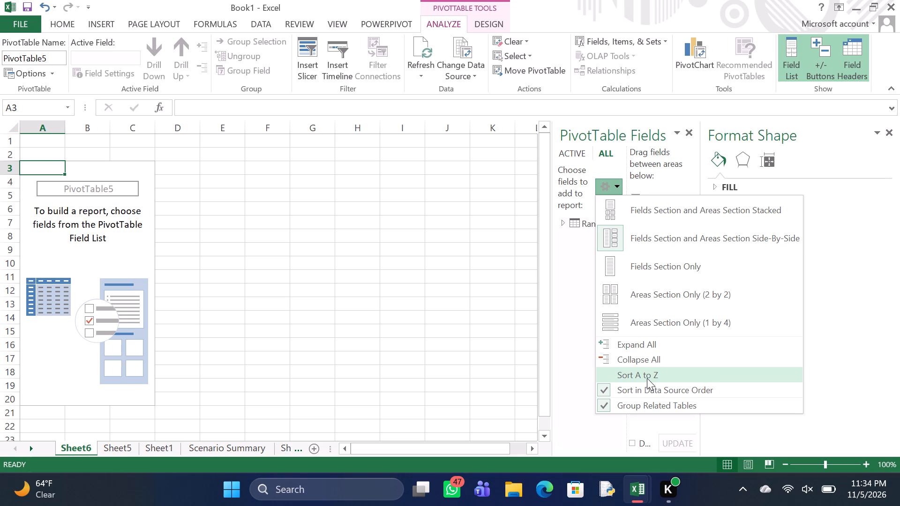
{"action": "left_click", "coordinate": [693, 213]}
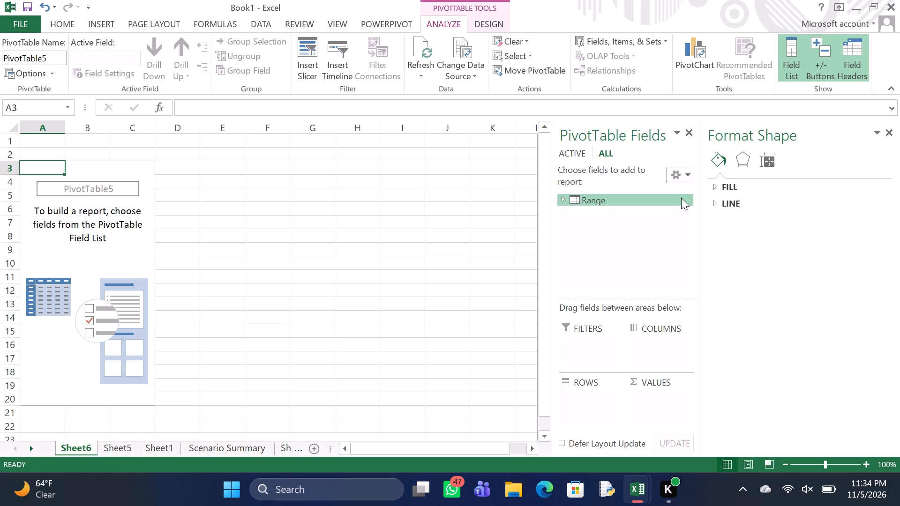
{"action": "left_click", "coordinate": [681, 178]}
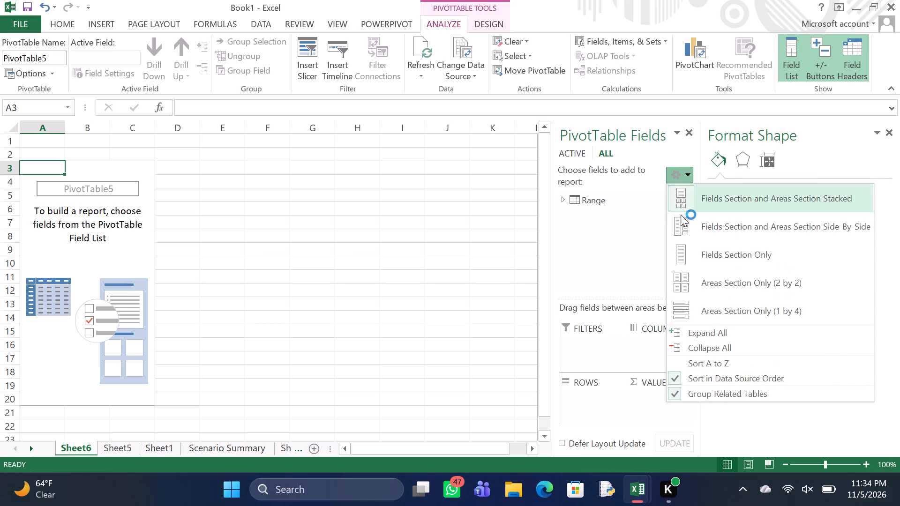
Expand the Range table in the Sheet6 PivotTable field list and examine its fields for the shipment fields needed in the report.
{"action": "left_click", "coordinate": [583, 203]}
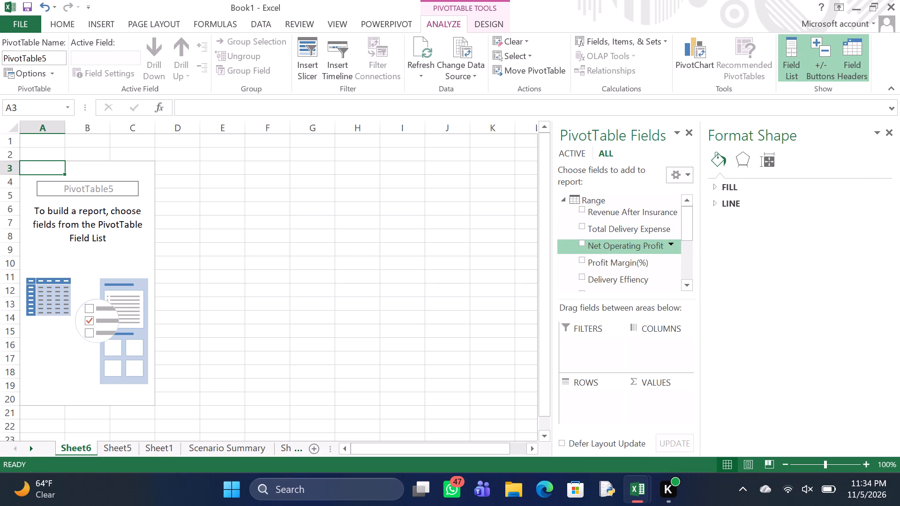
{"action": "scroll", "coordinate": [602, 253], "scroll_direction": "down", "scroll_amount": 2}
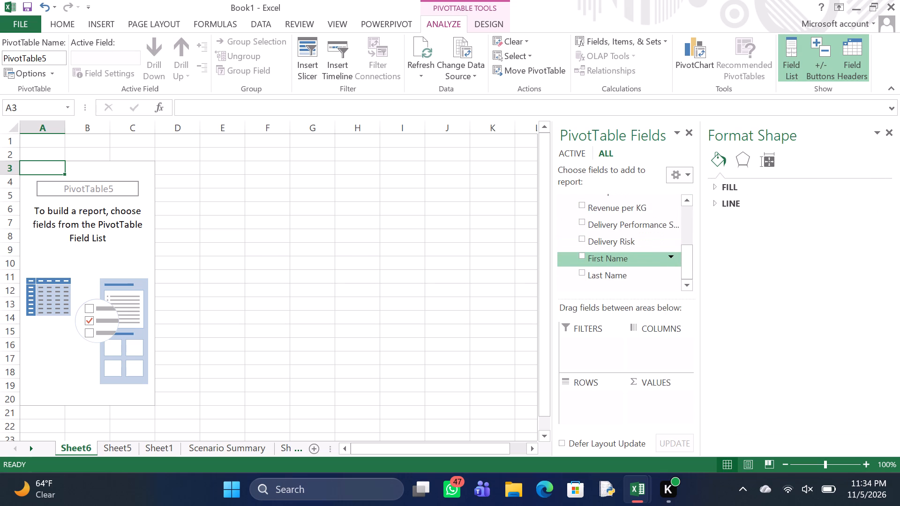
{"action": "scroll", "coordinate": [602, 253], "scroll_direction": "down", "scroll_amount": 3}
{"action": "scroll", "coordinate": [602, 253], "scroll_direction": "up", "scroll_amount": 4}
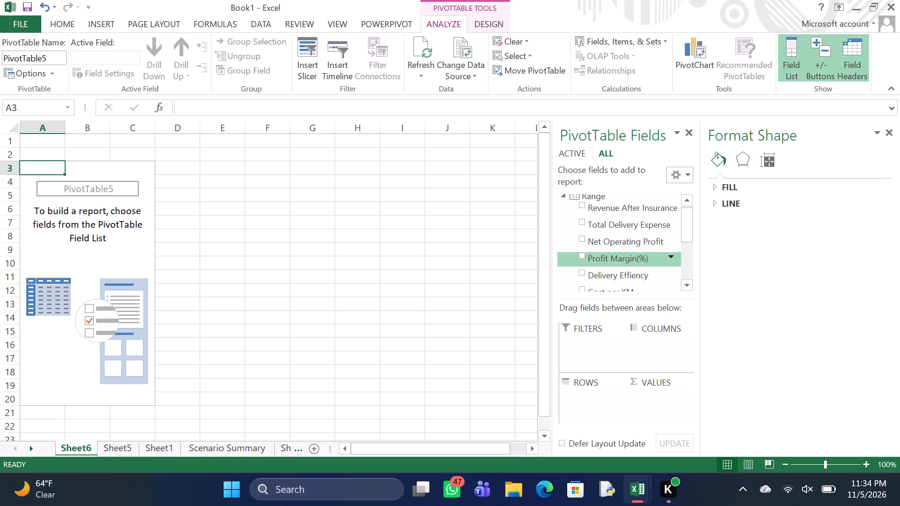
{"action": "scroll", "coordinate": [602, 253], "scroll_direction": "up", "scroll_amount": 5}
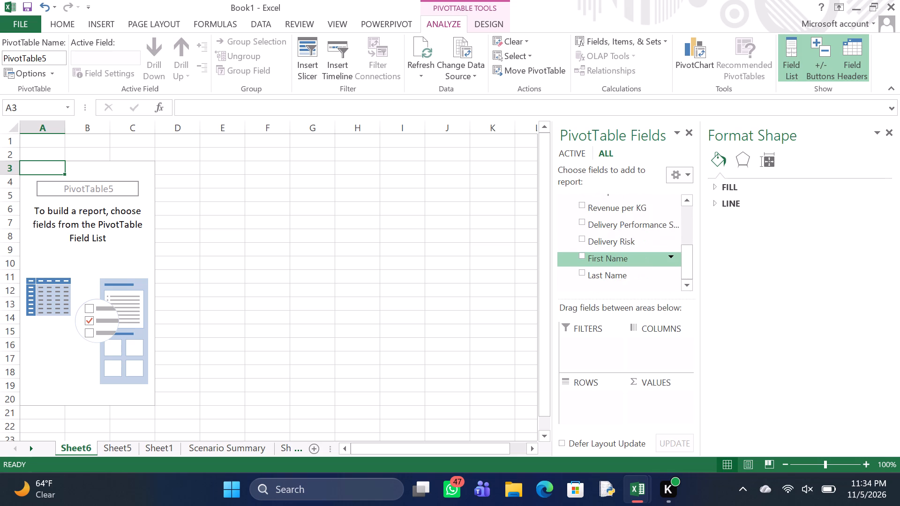
{"action": "scroll", "coordinate": [602, 253], "scroll_direction": "up", "scroll_amount": 3}
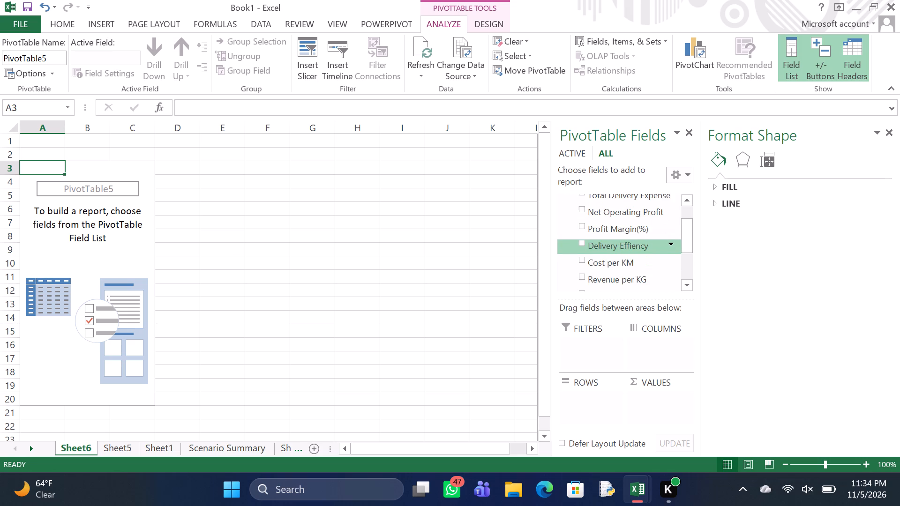